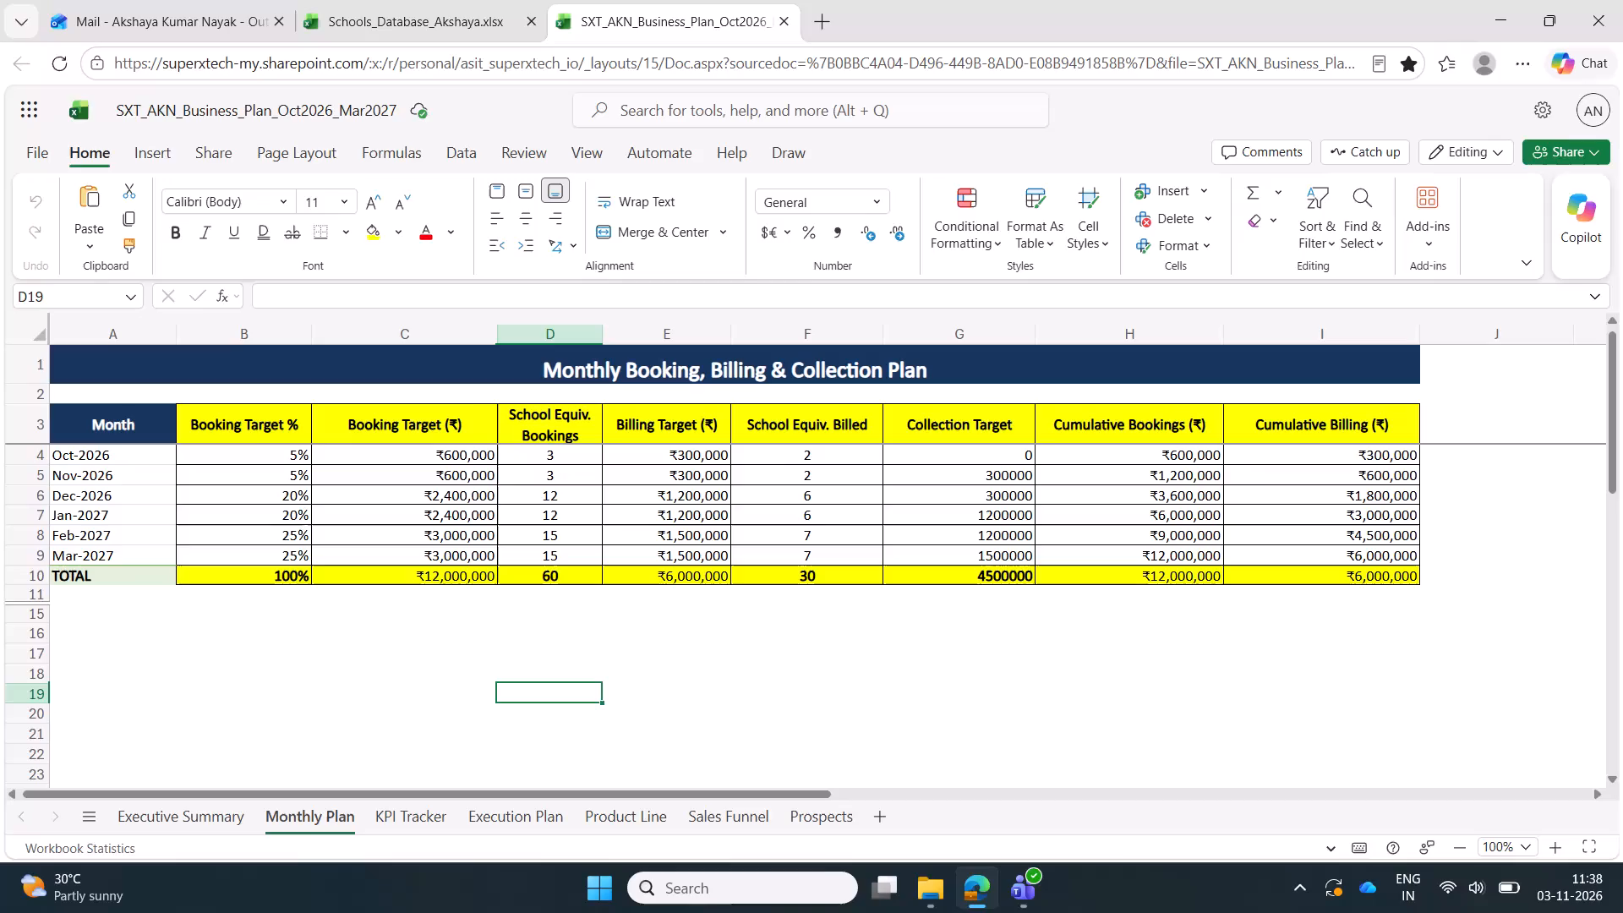
Set the Booking Target % to 30% for Mar-2027 and to 0% for Oct-2026.
click(303, 560)
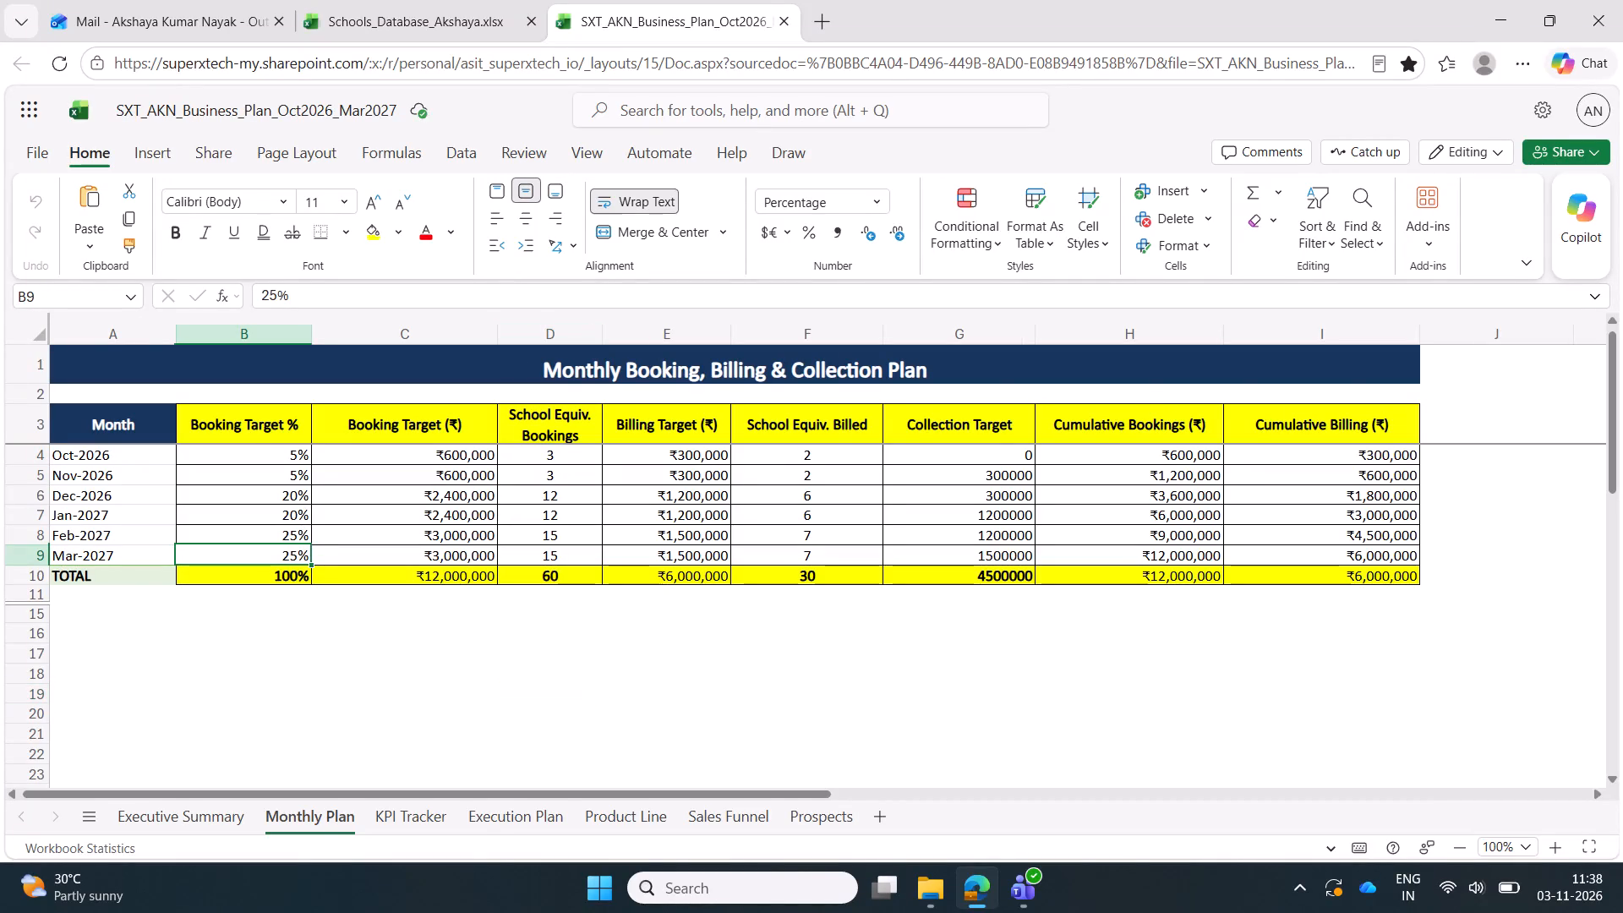
text(30)
key(Return)
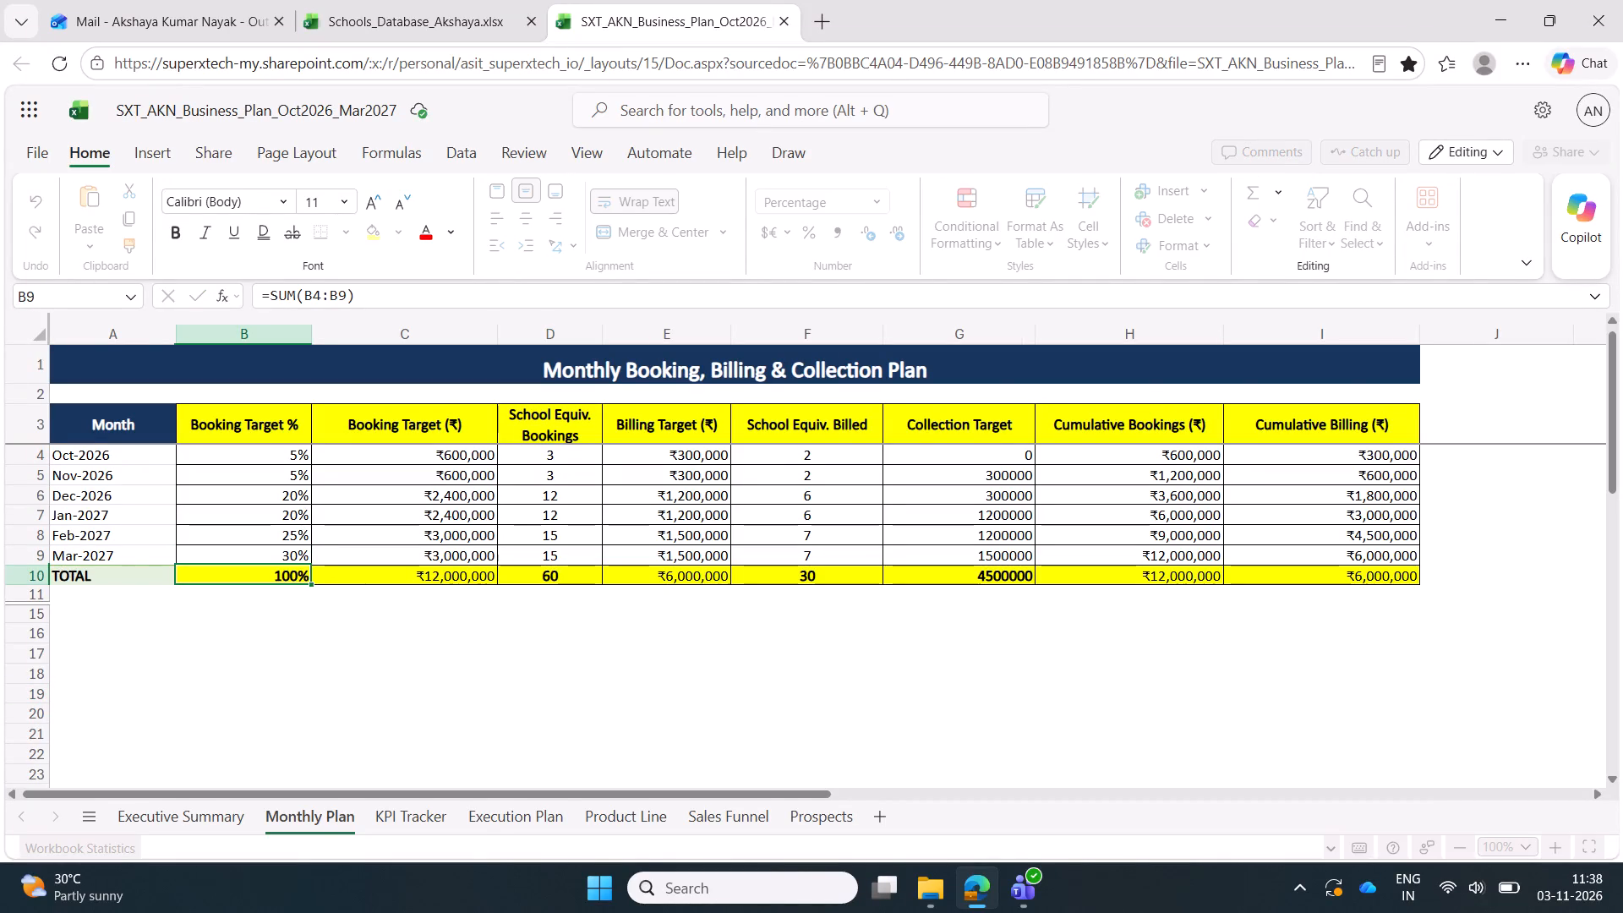
click(274, 457)
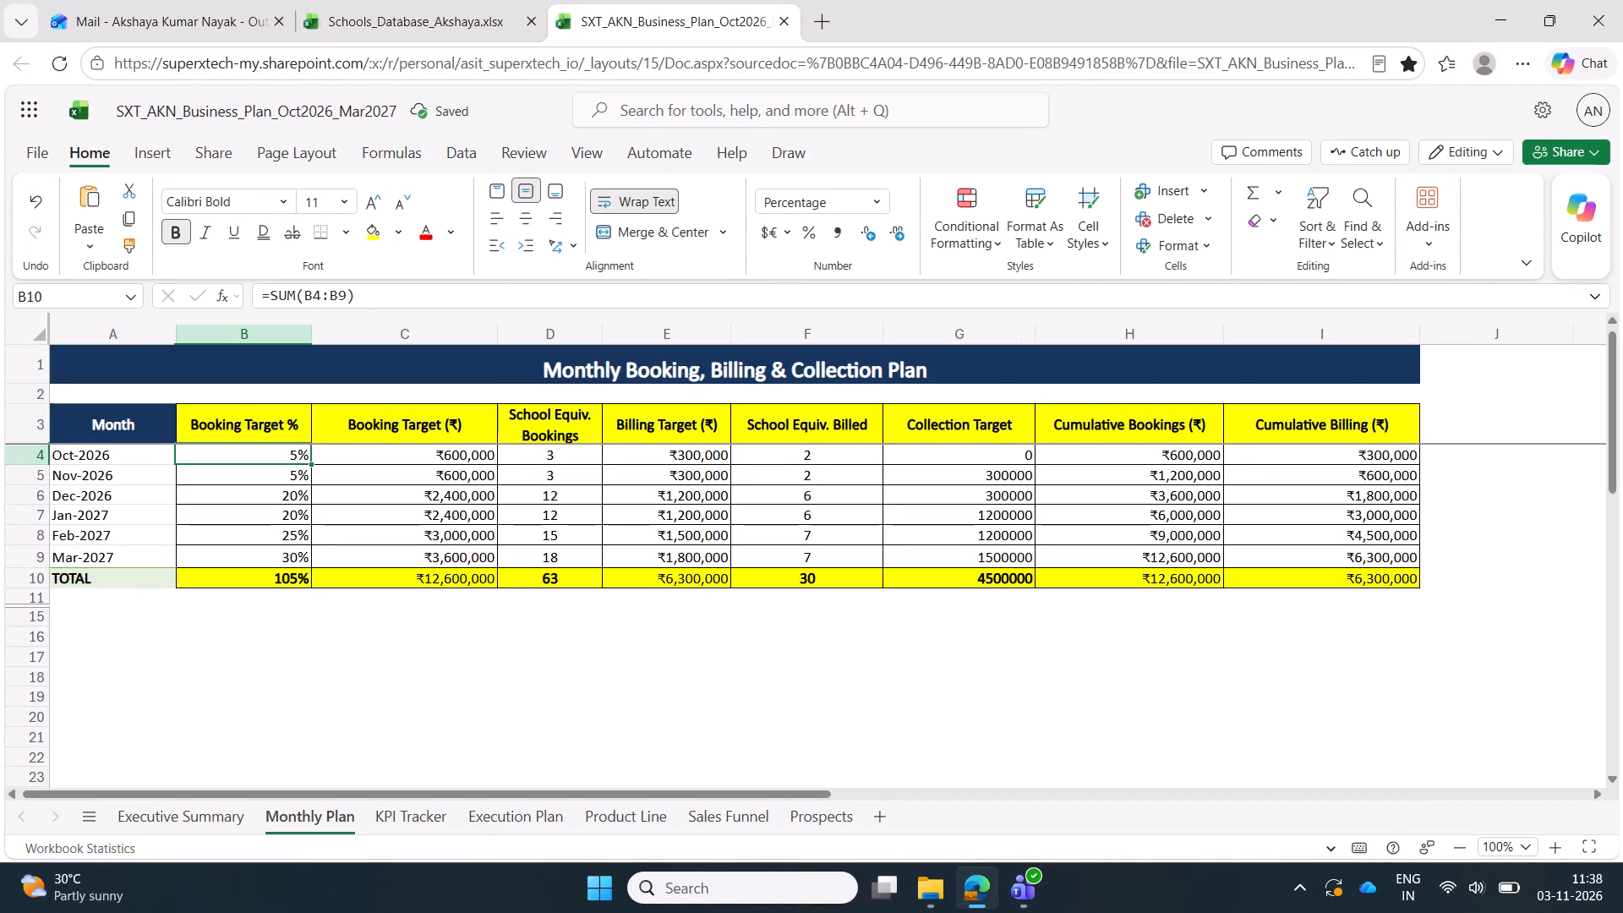
key(0)
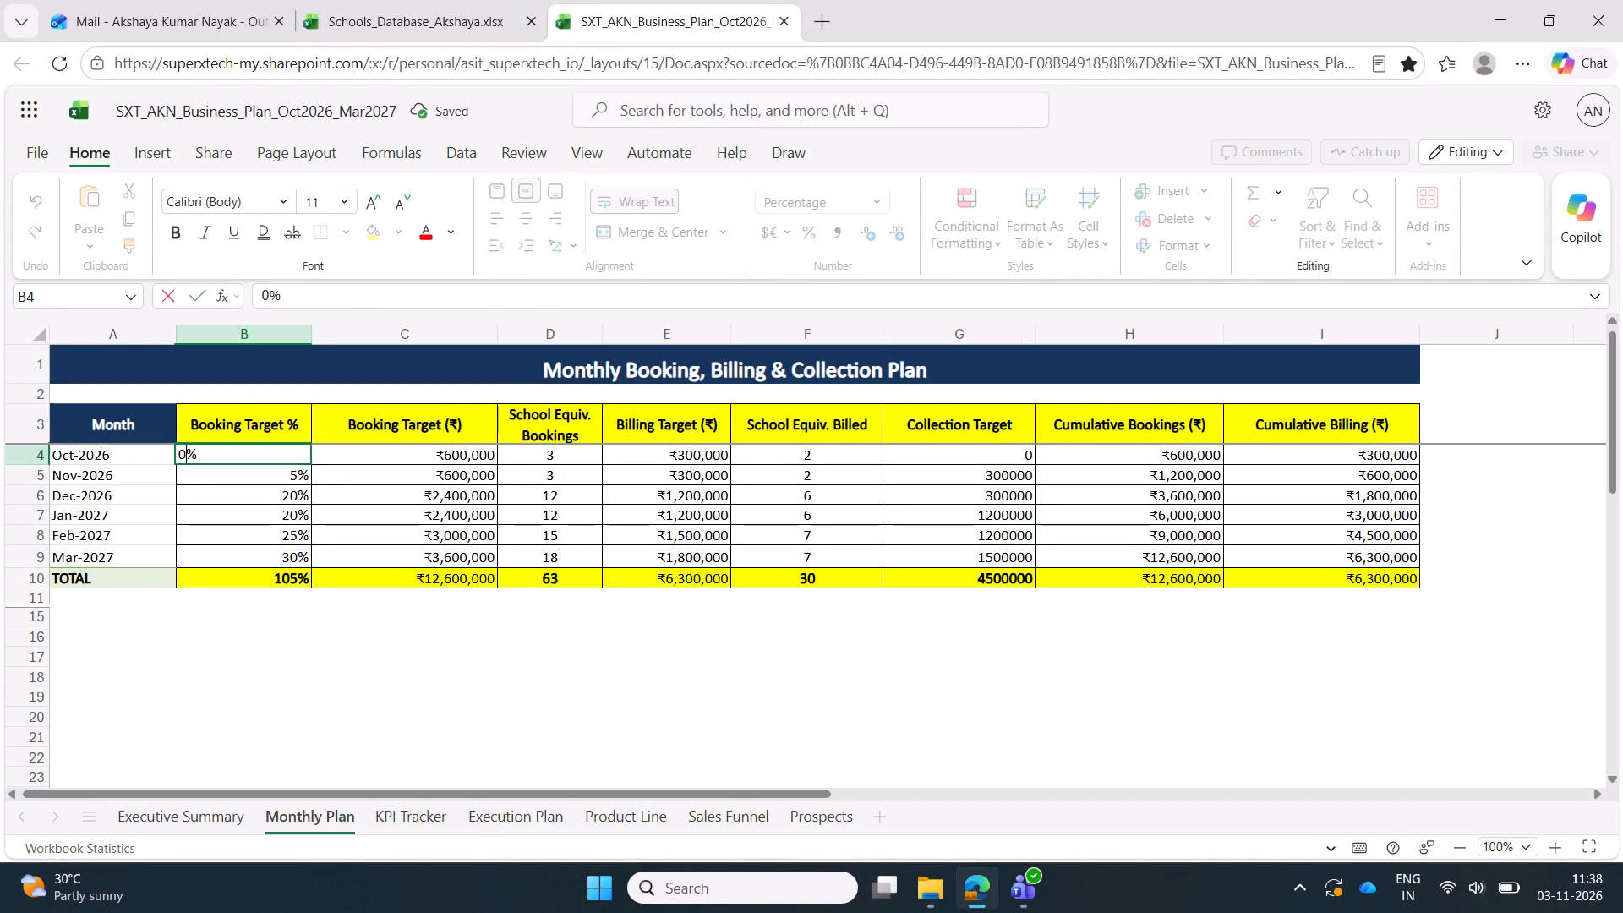
key(Return)
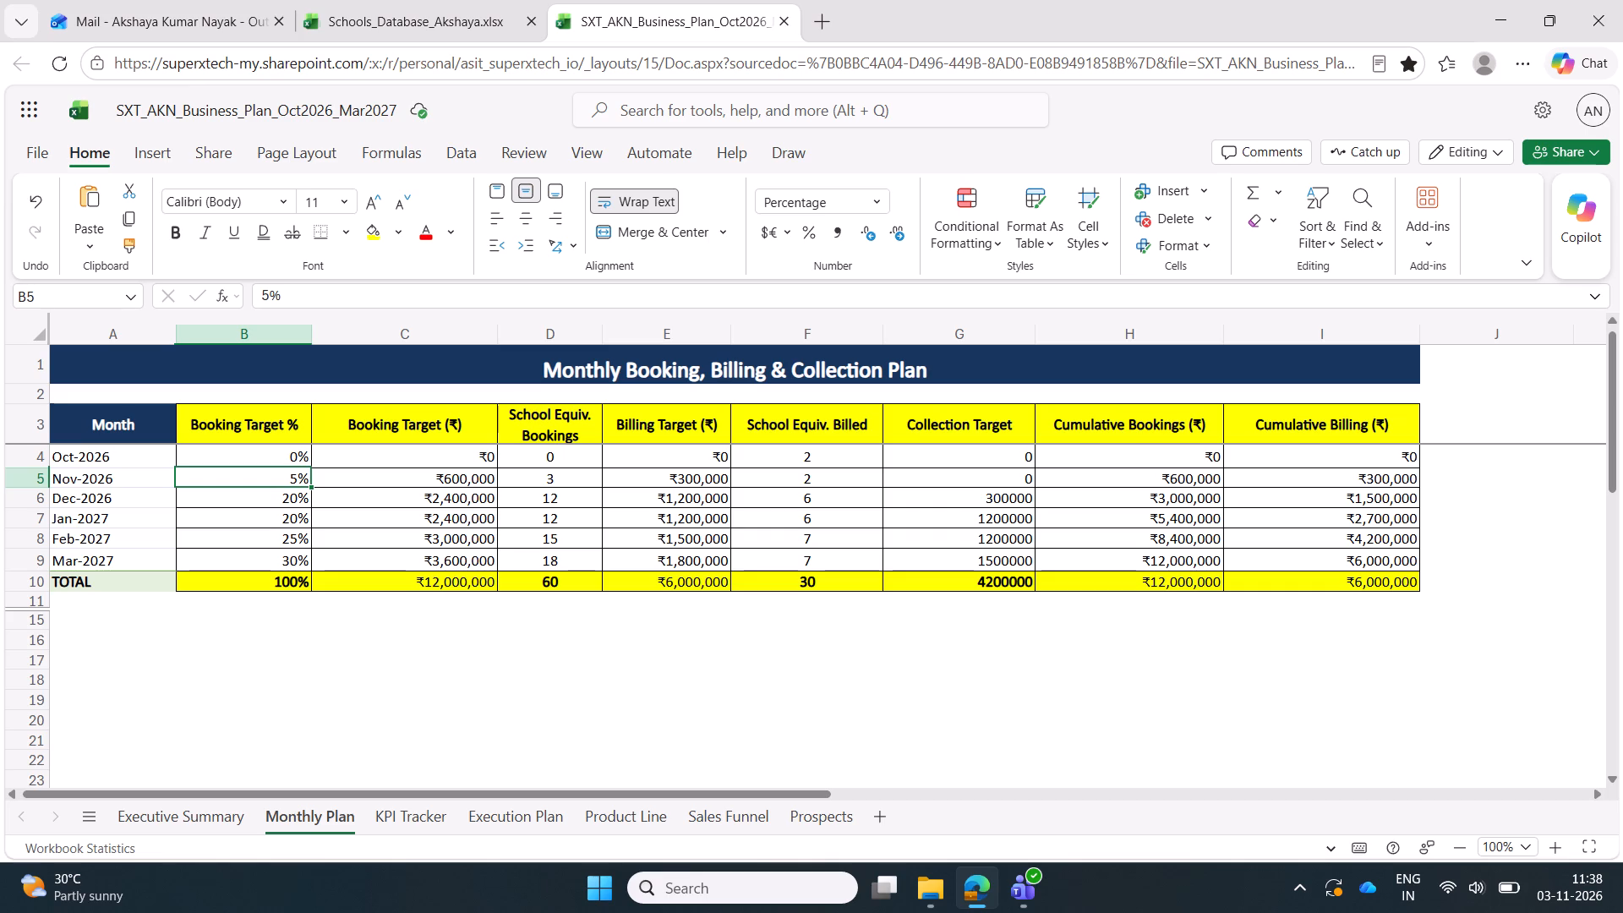
Set School Equiv. Billed to 9 for Mar-2027 and to 0 for Oct-2026.
click(812, 565)
click(812, 565)
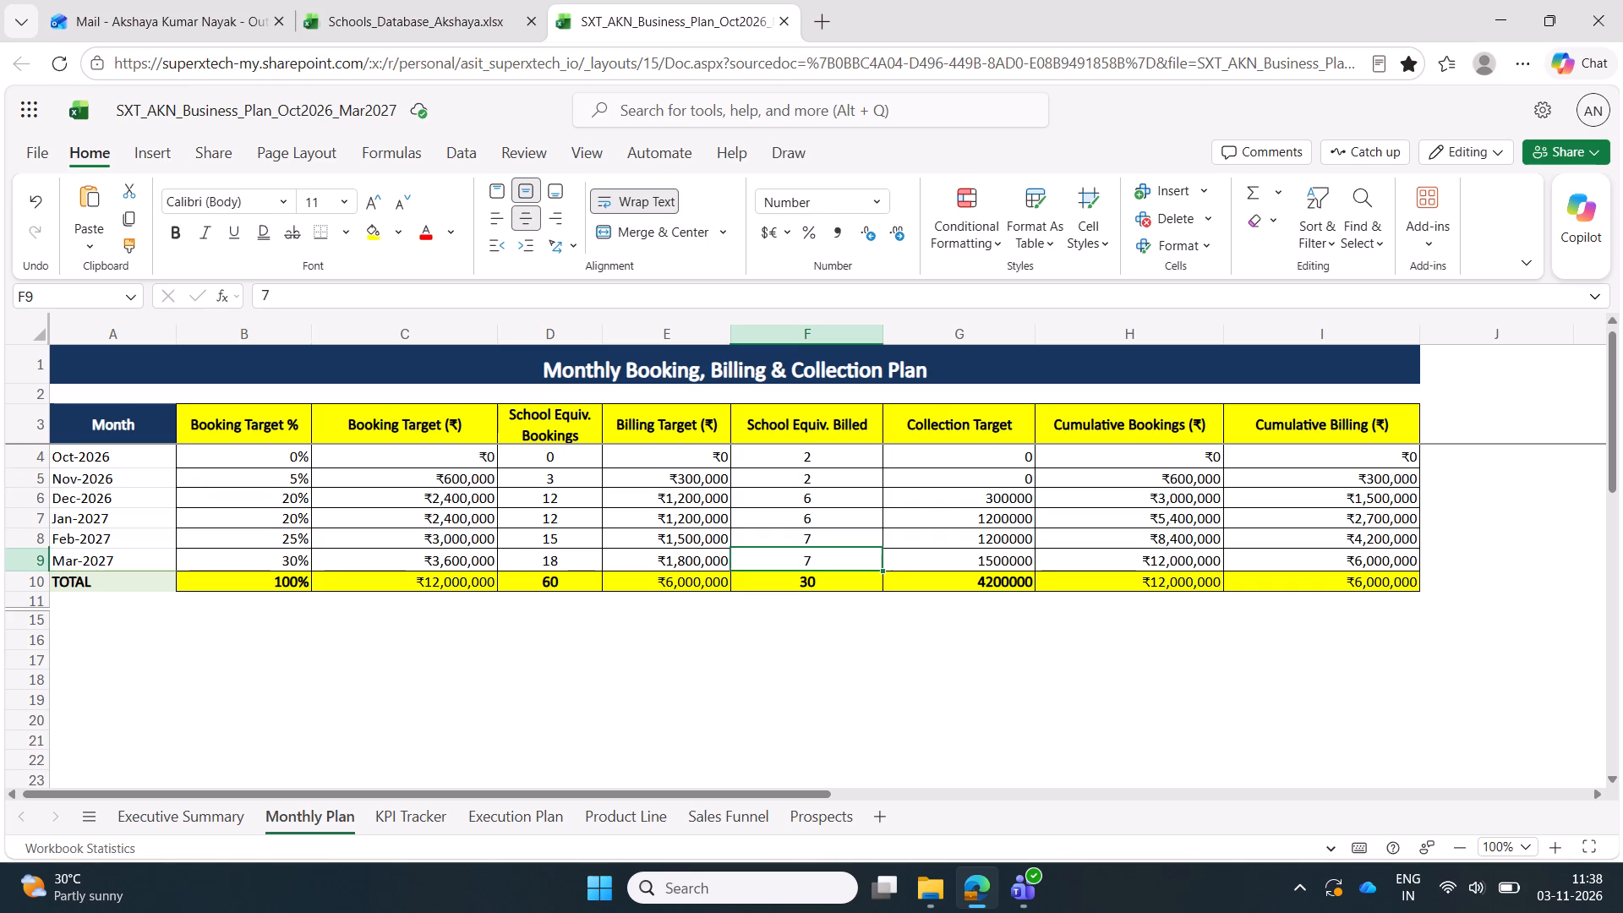
key(9)
key(Return)
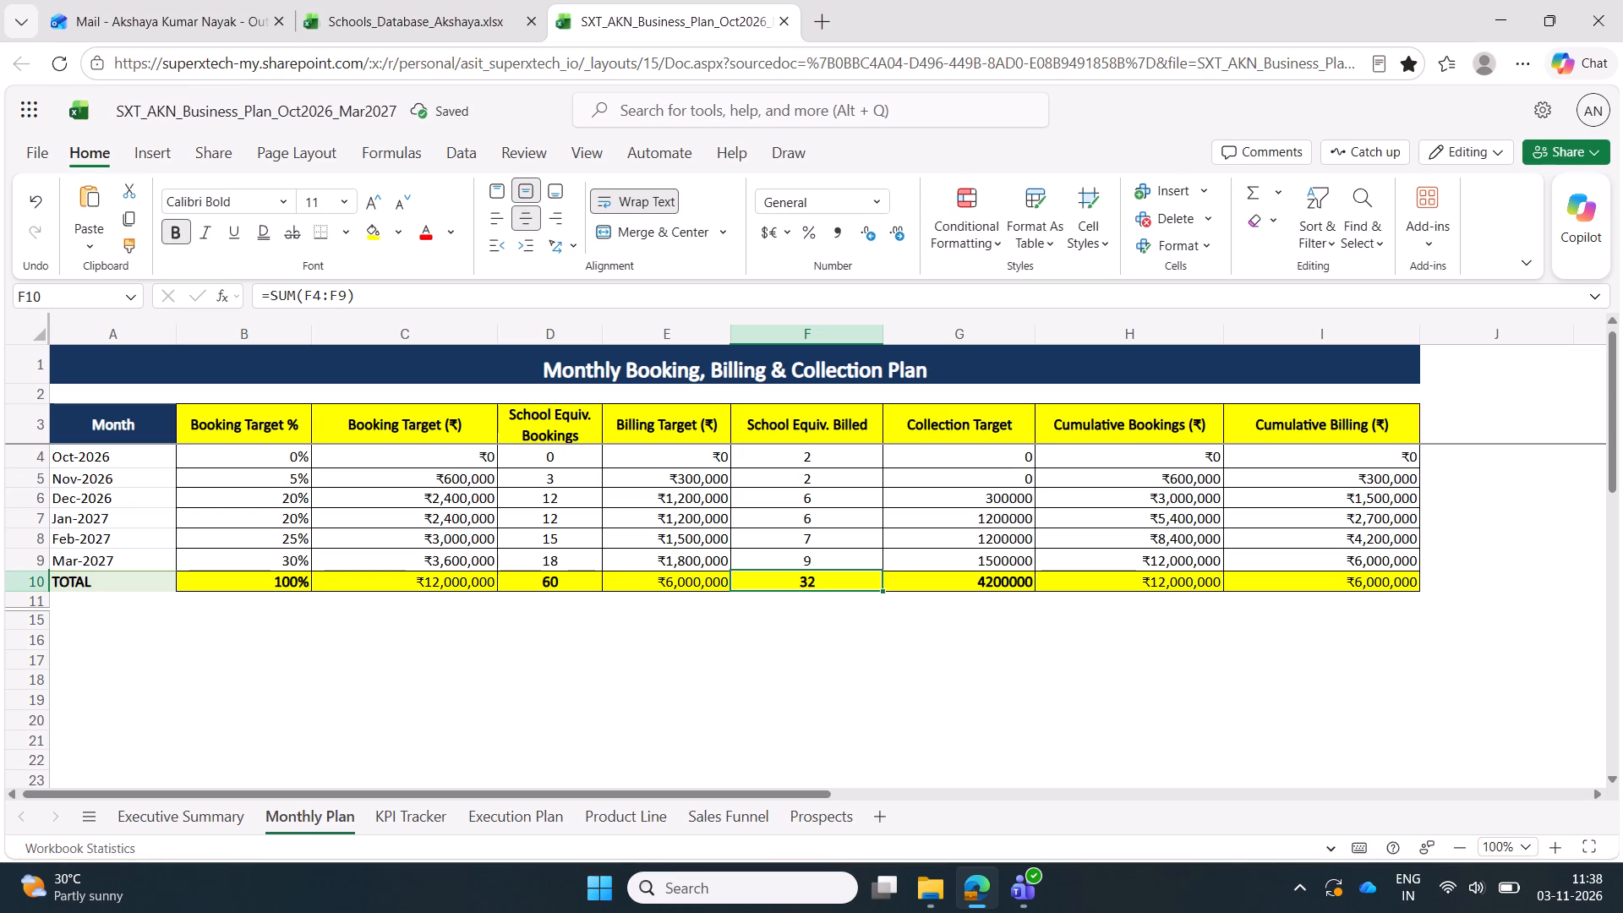
click(823, 455)
key(0)
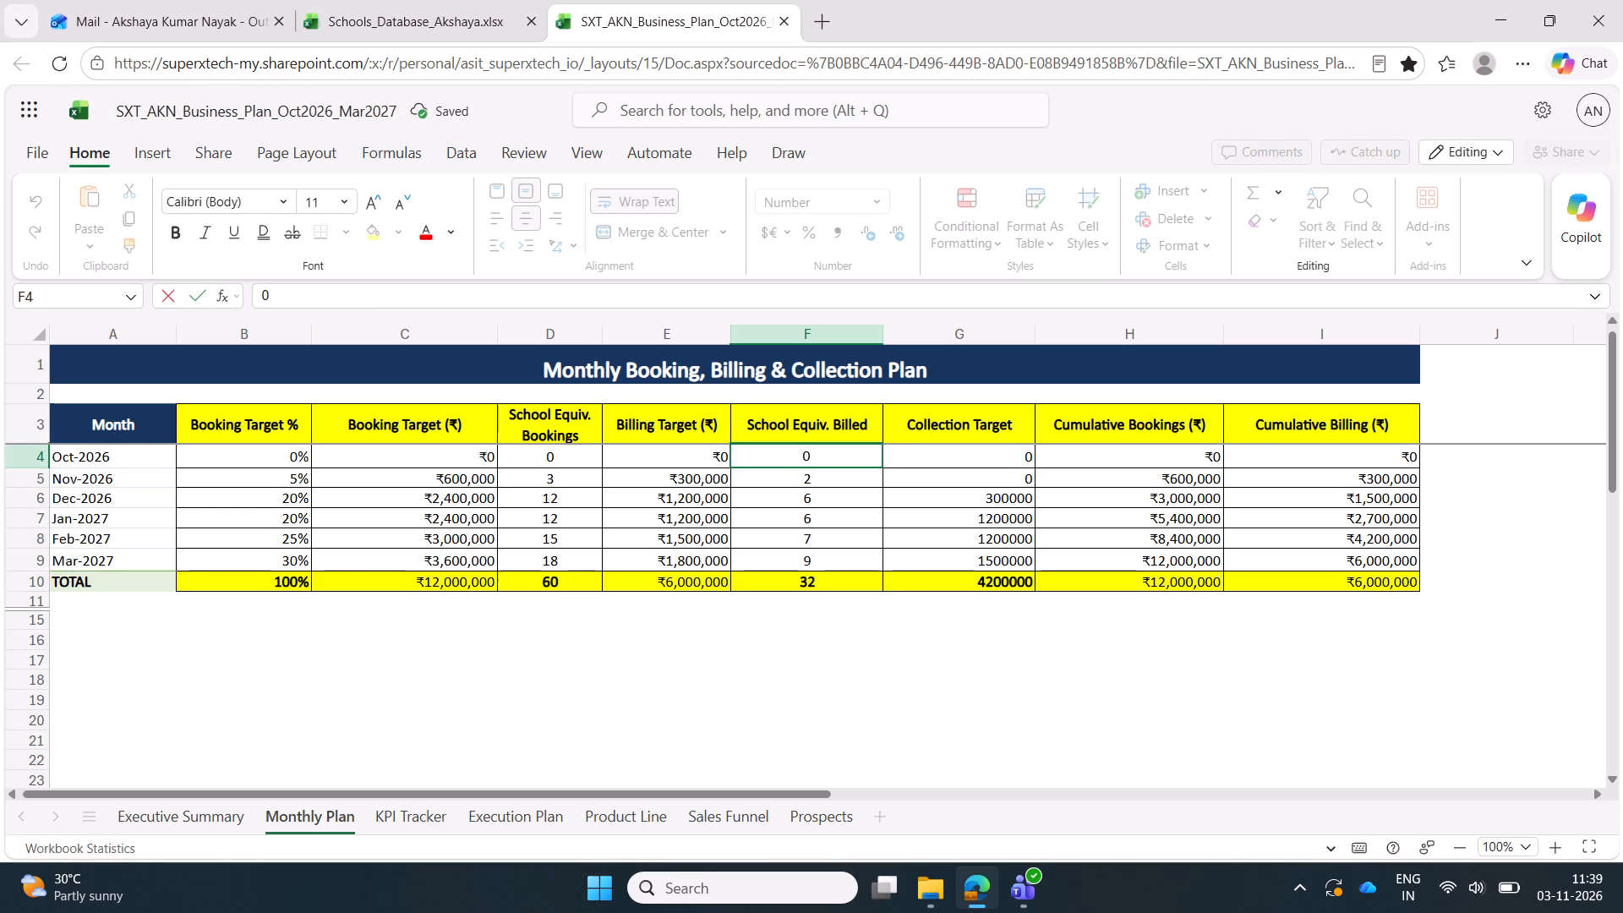
click(919, 546)
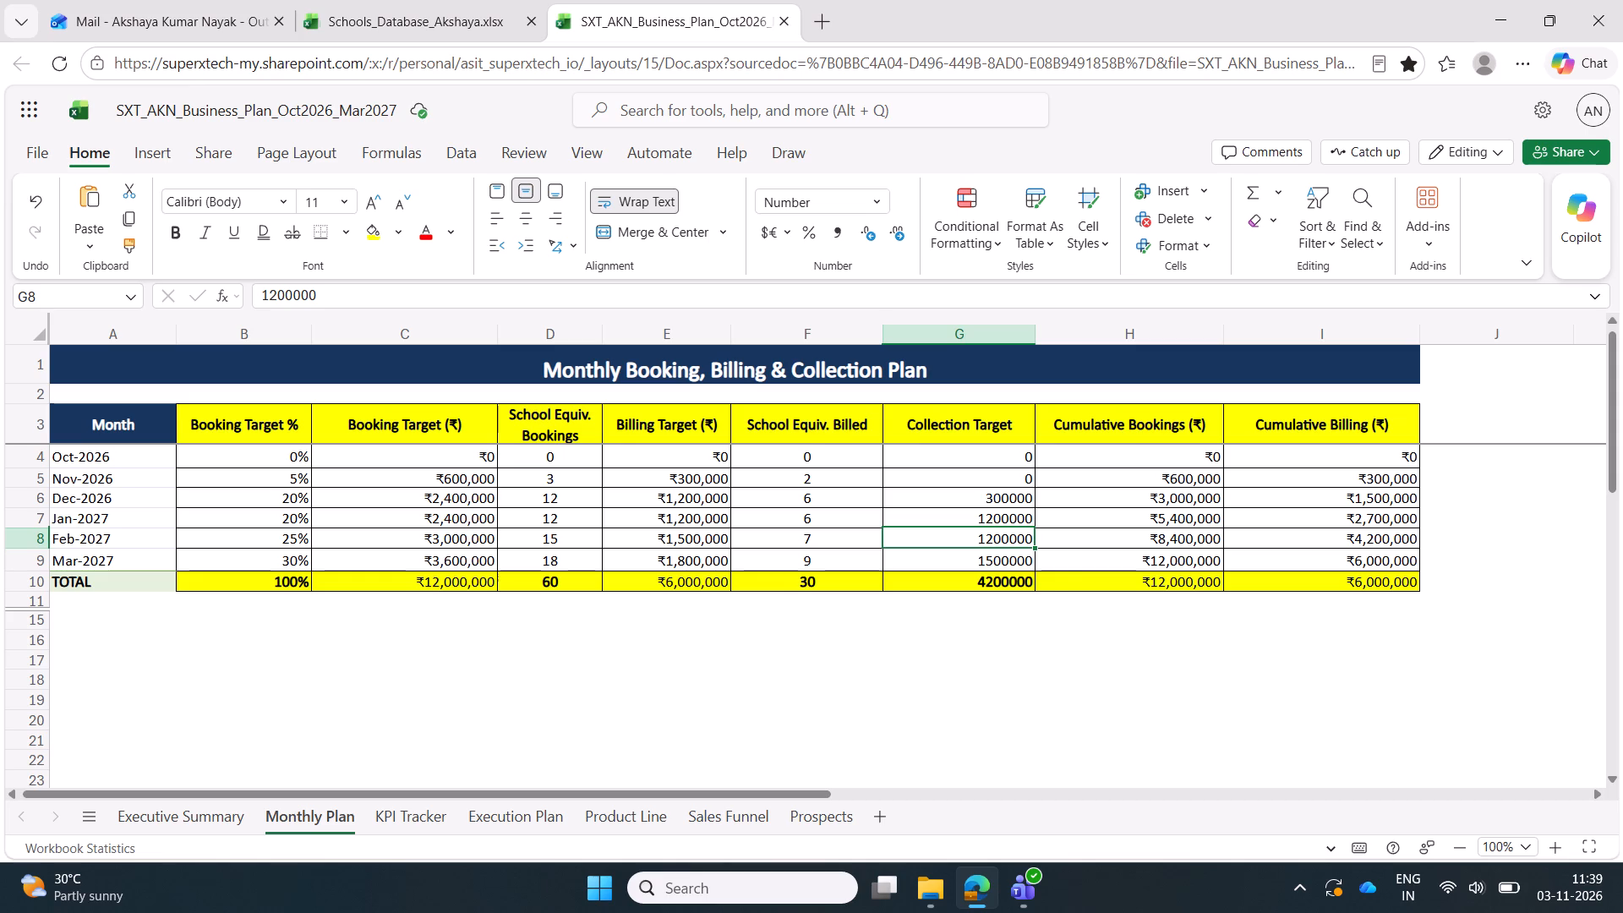
click(919, 546)
Insert one new column immediately before the School Equiv. Billed column.
click(822, 336)
right_click(822, 336)
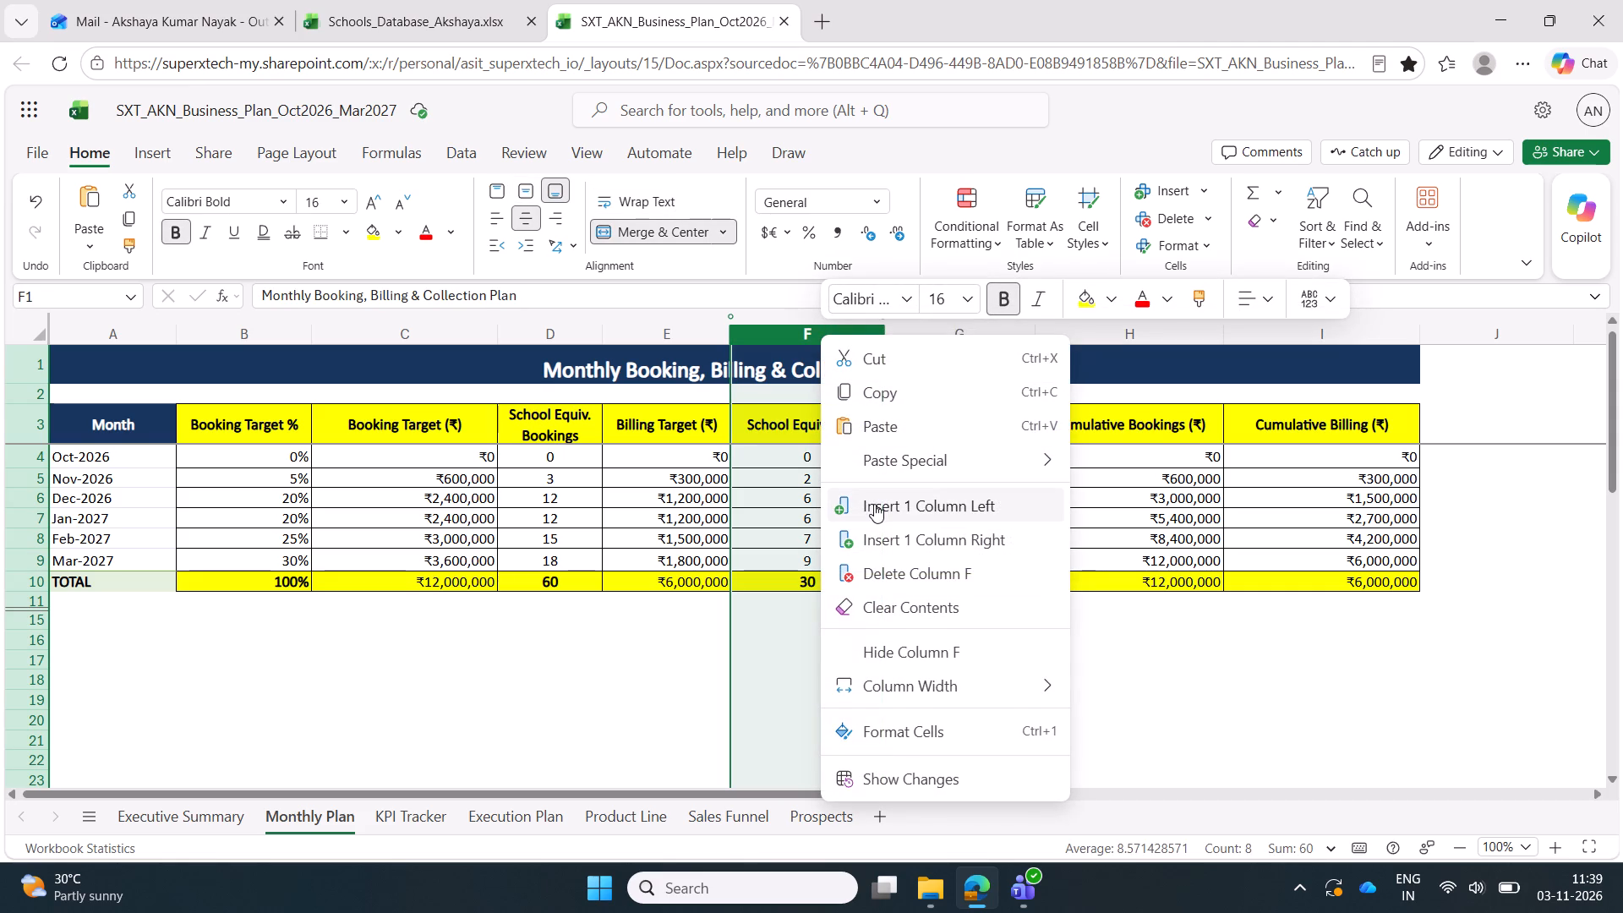
click(874, 504)
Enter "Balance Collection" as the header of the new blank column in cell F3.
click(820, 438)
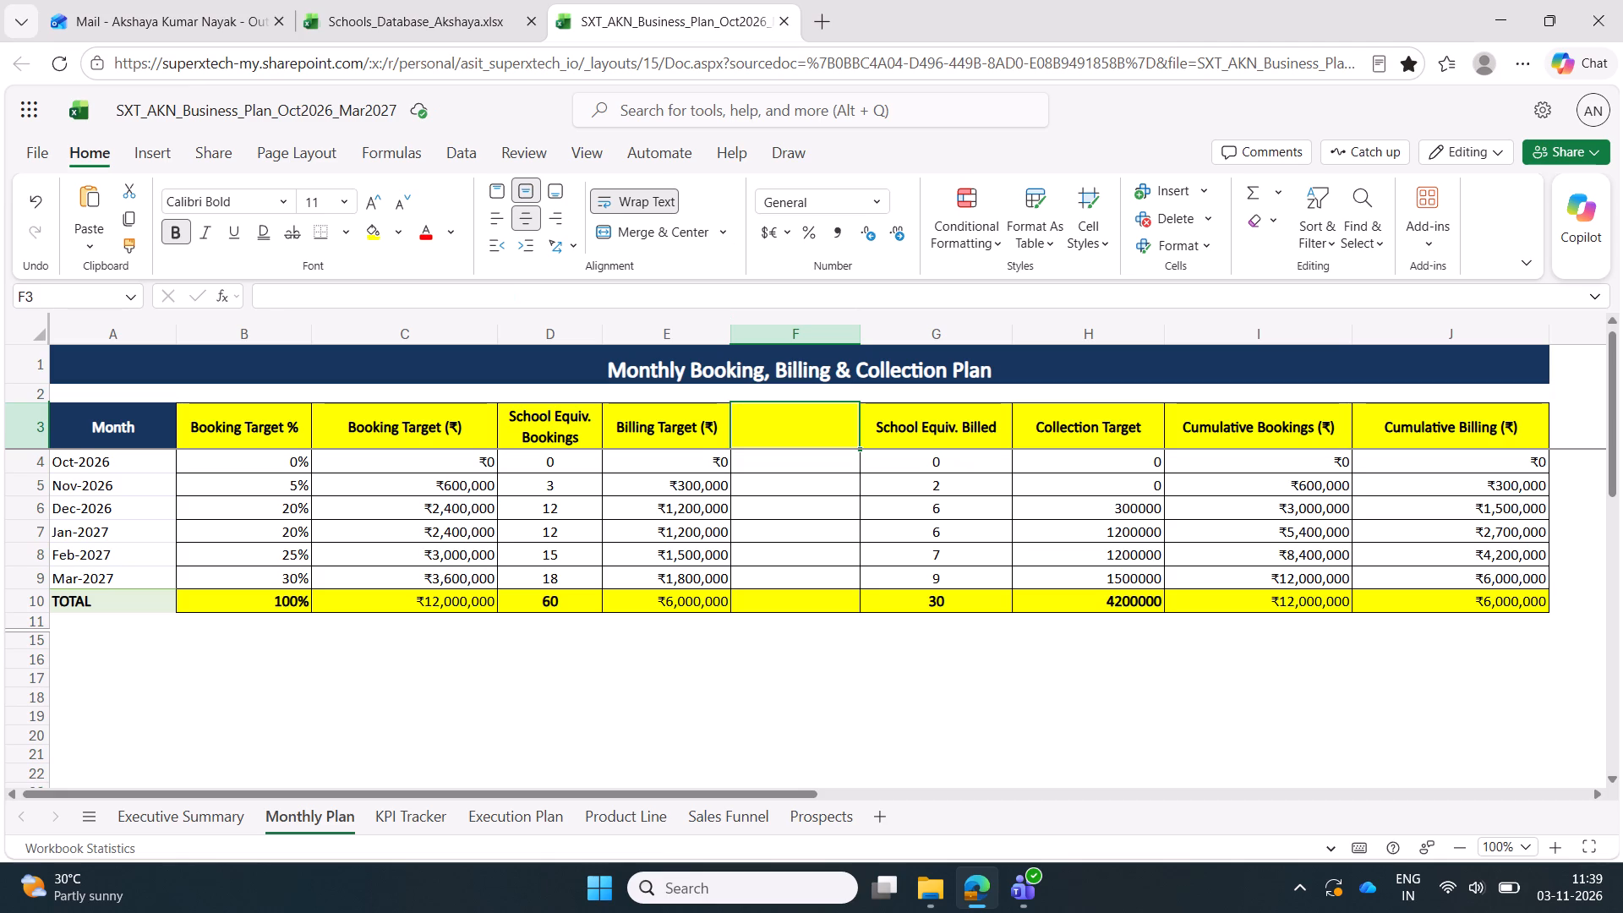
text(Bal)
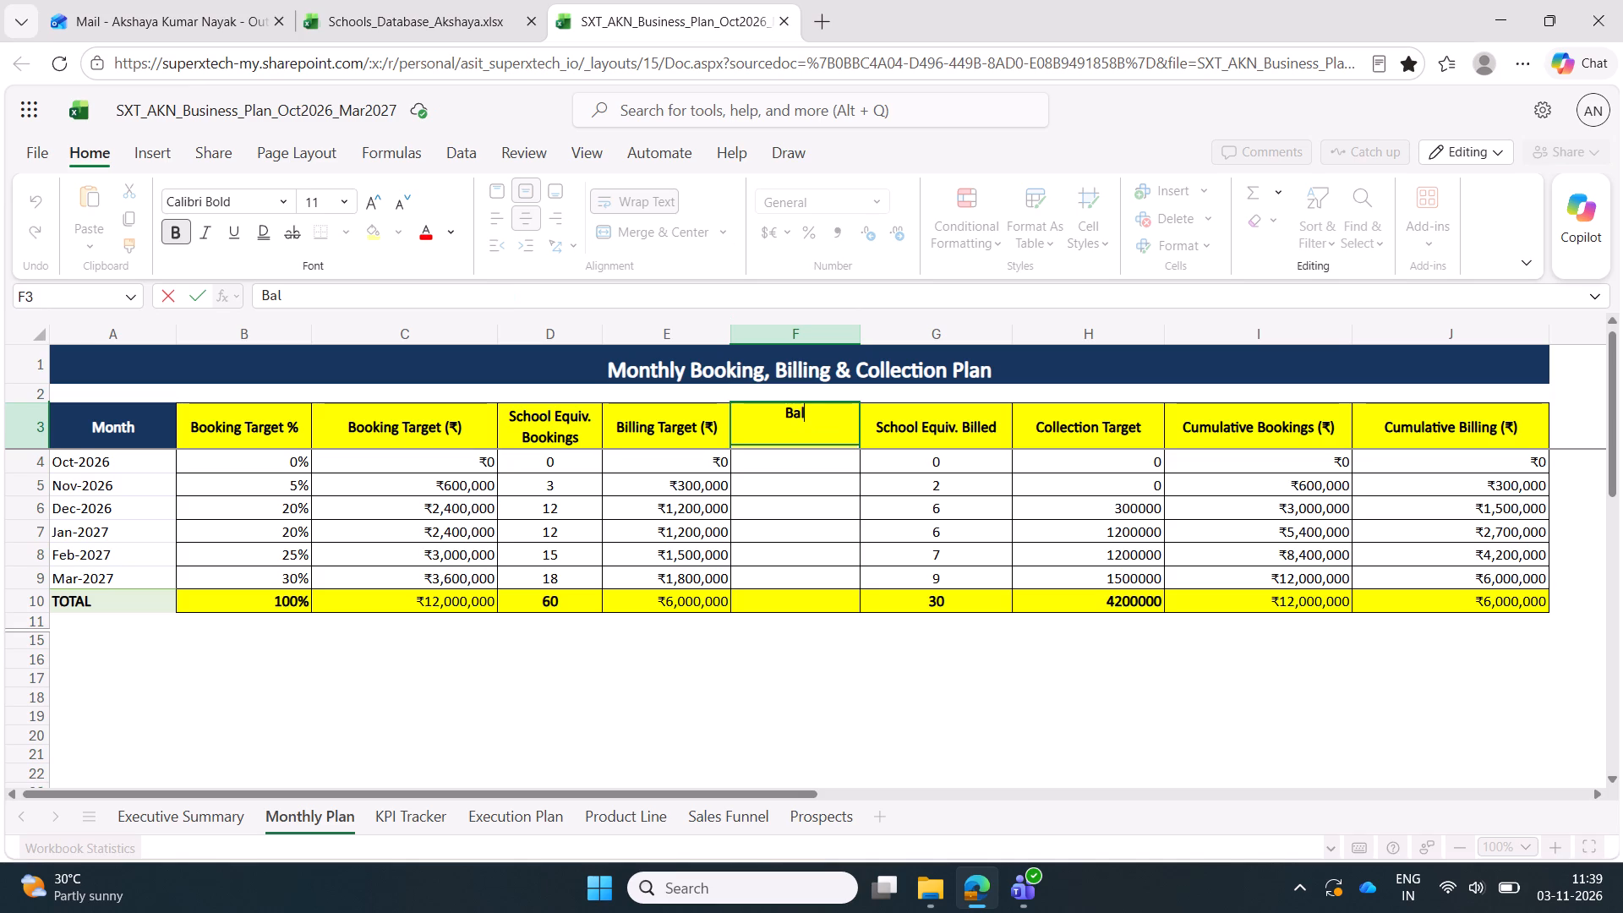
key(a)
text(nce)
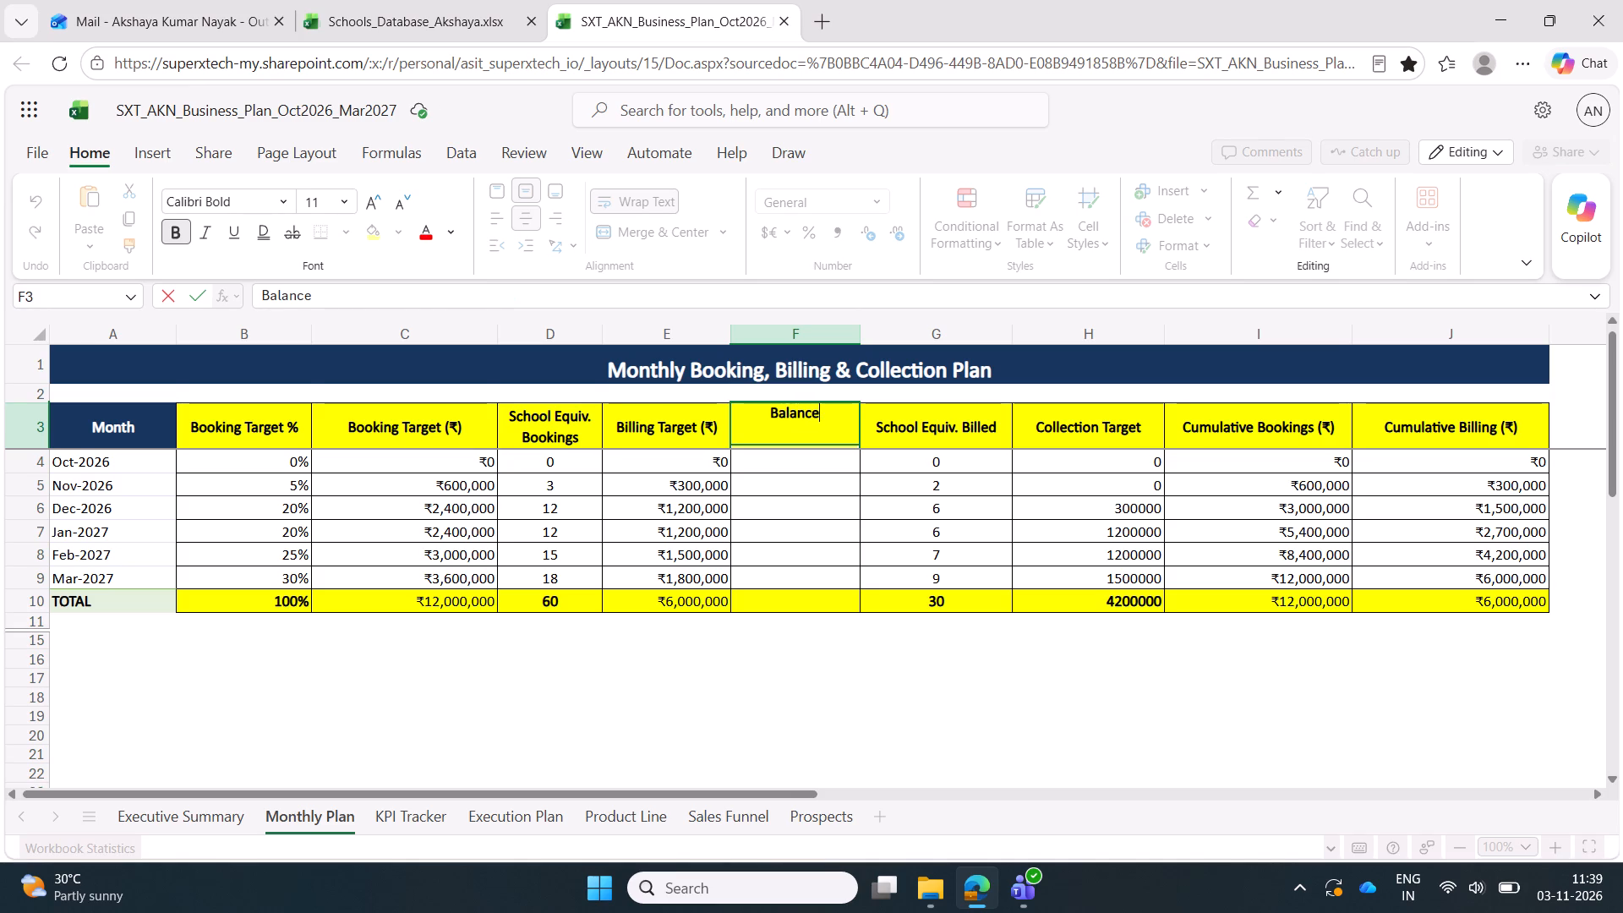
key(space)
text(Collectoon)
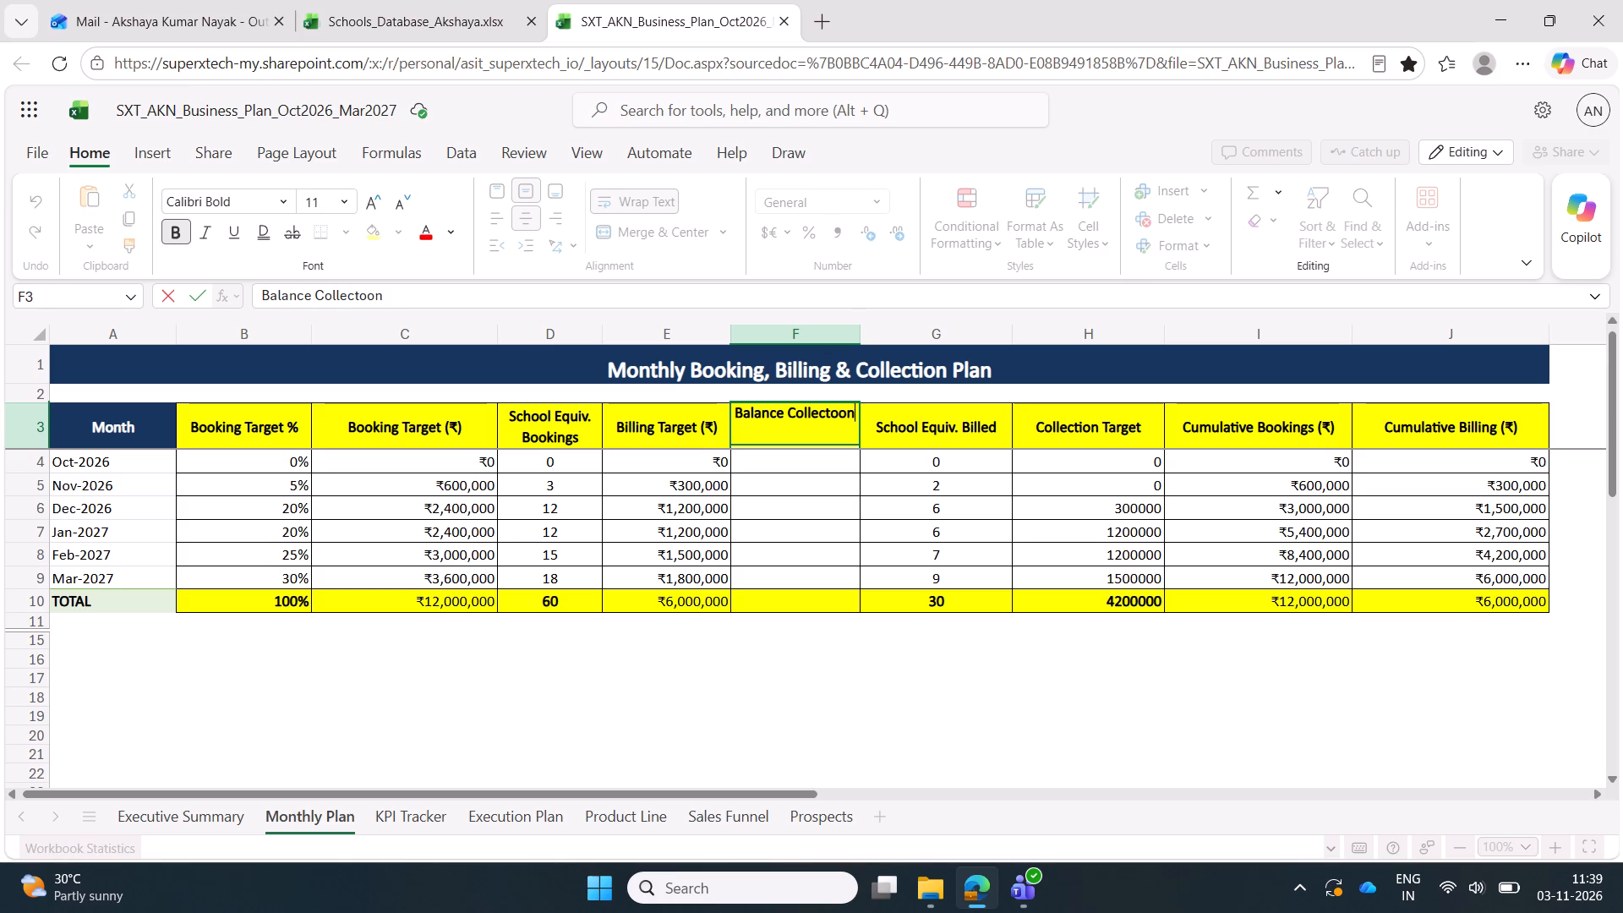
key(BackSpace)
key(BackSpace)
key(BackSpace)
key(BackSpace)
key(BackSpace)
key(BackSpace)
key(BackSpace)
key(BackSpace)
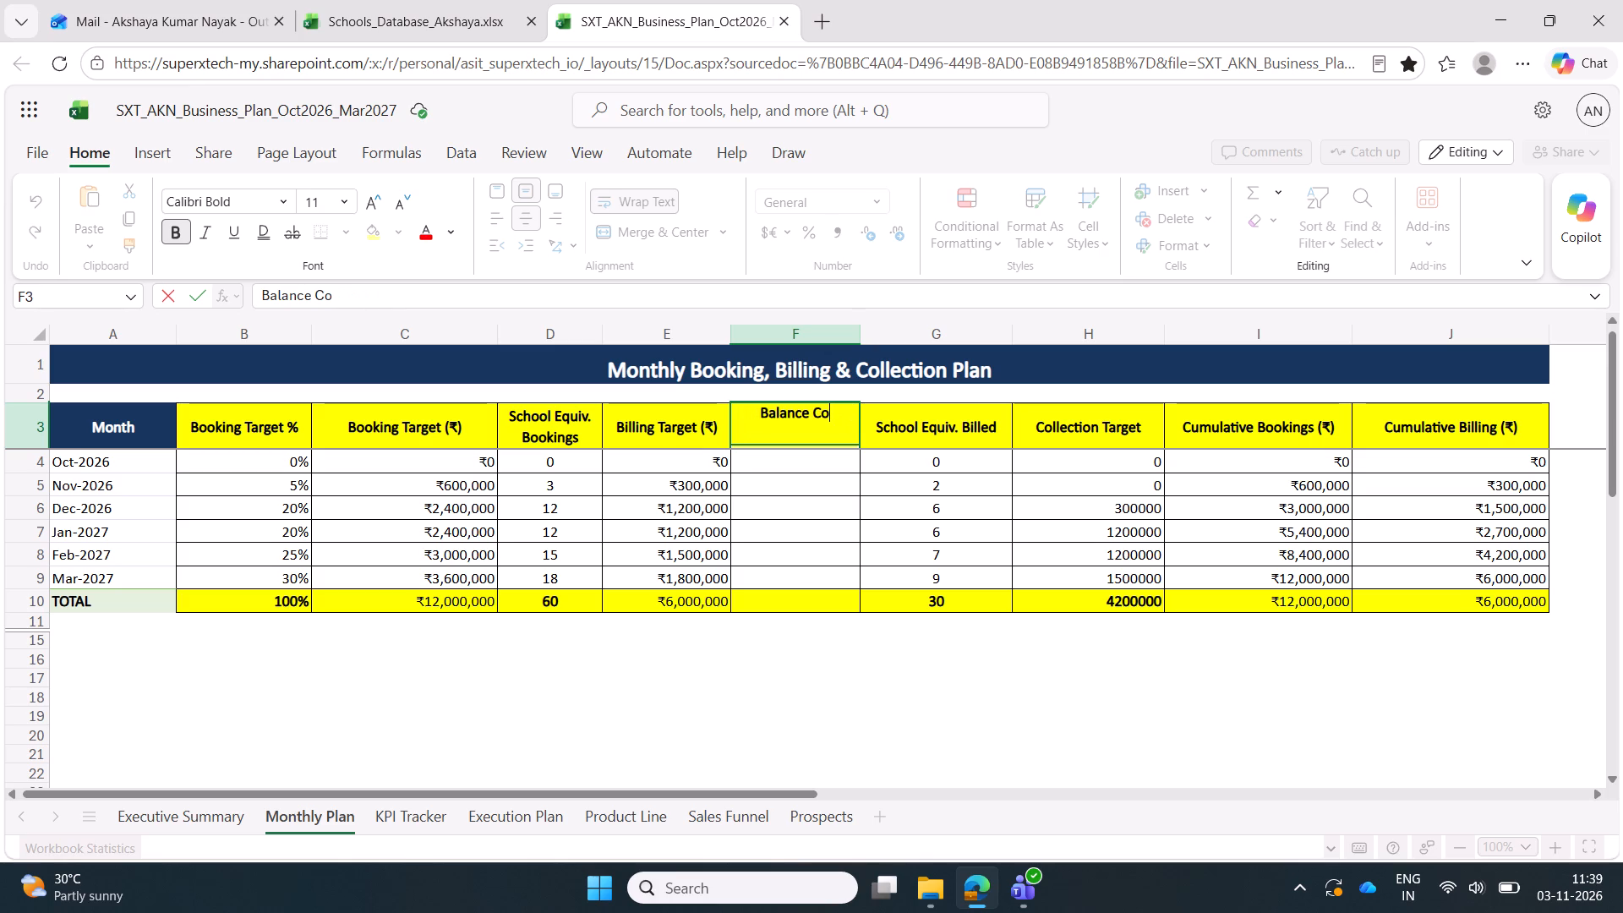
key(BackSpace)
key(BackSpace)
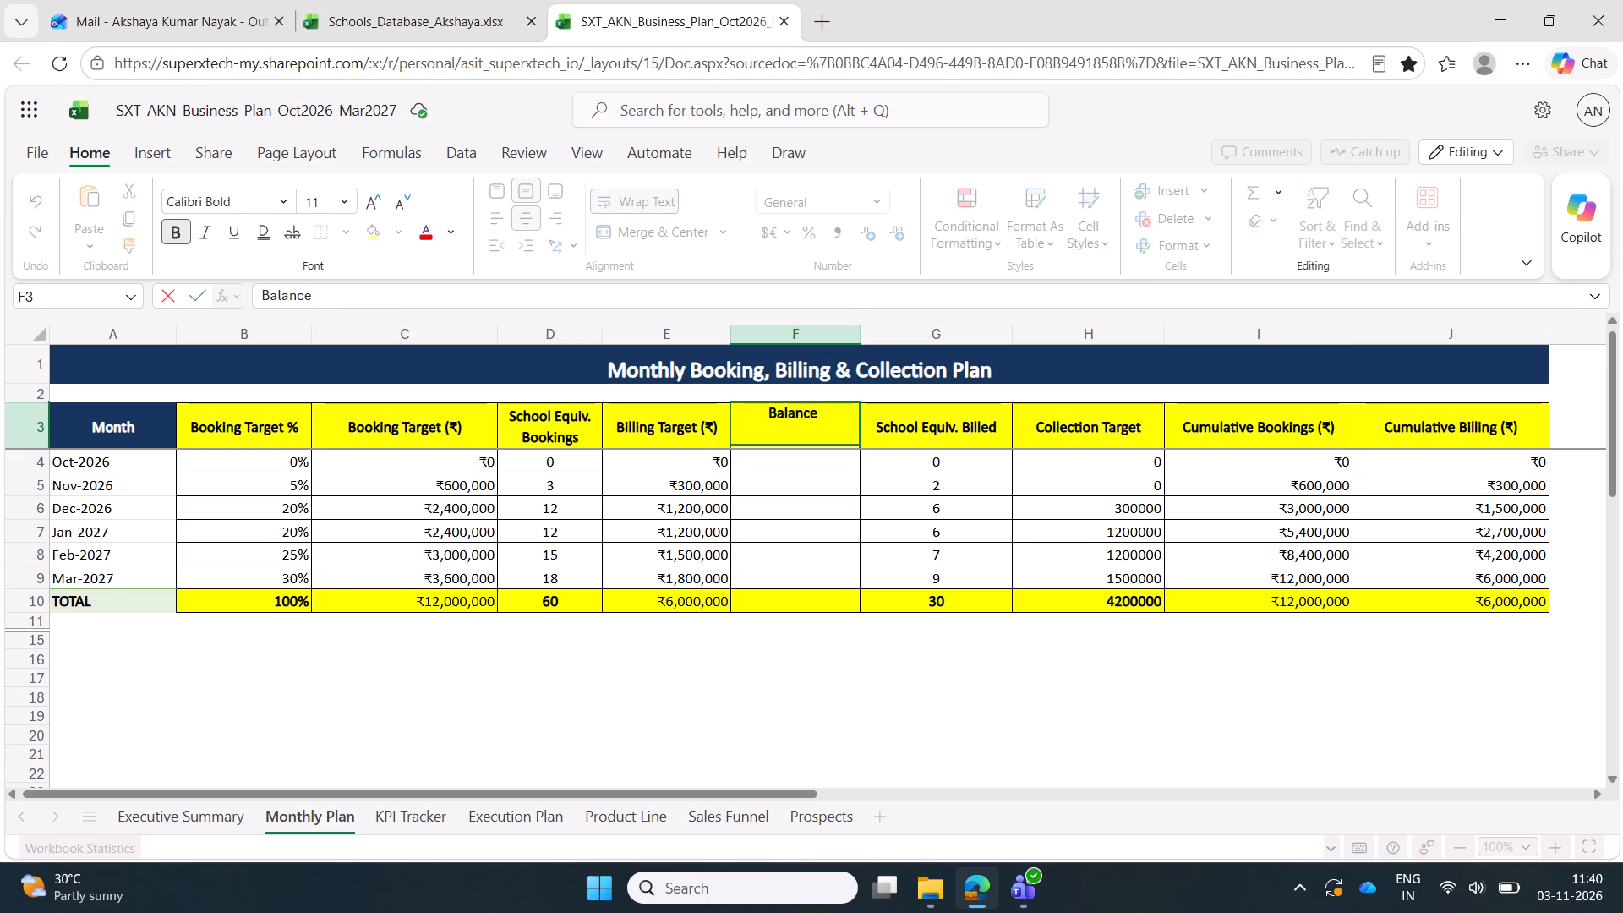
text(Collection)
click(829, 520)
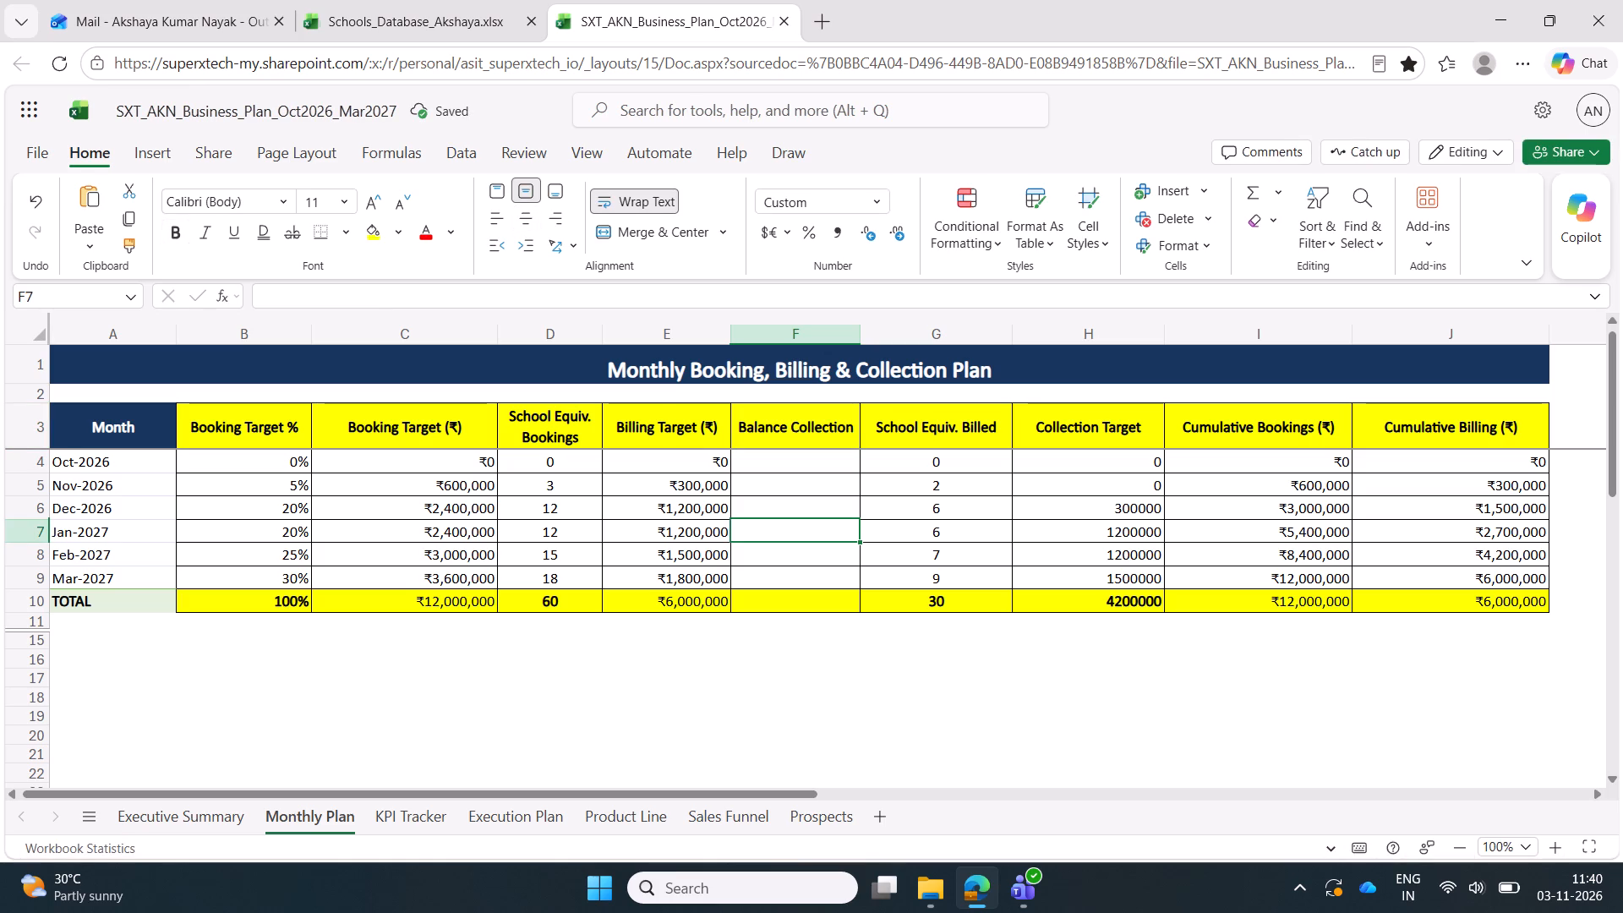
Change the new column's header in cell F3 to "Balance Amt Billing".
double_click(794, 429)
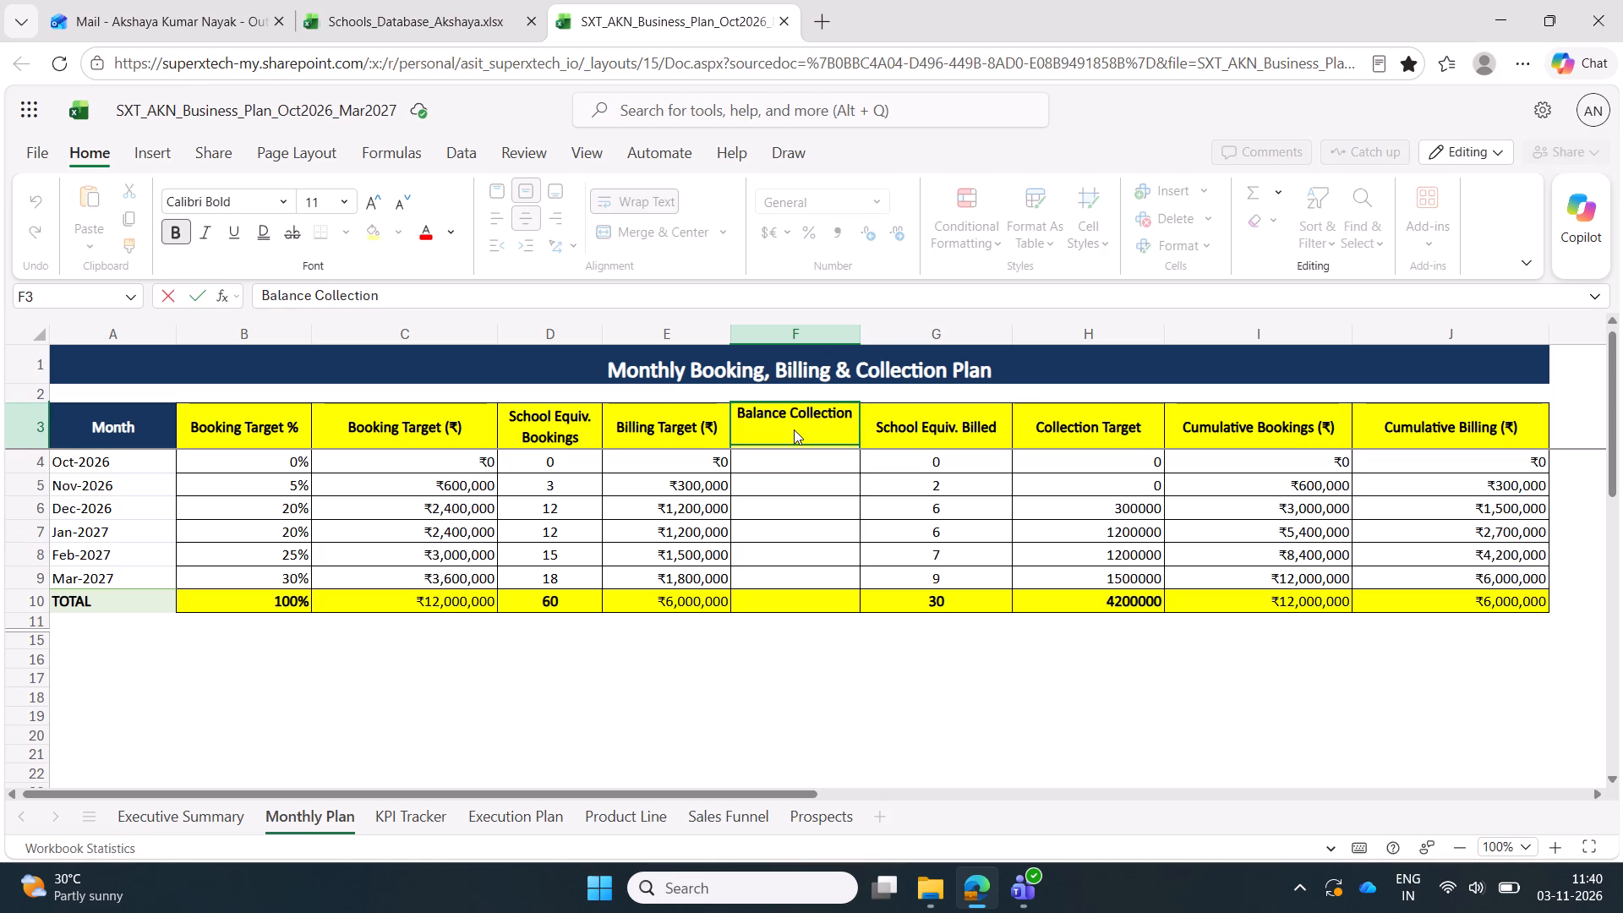
key(BackSpace)
key(BackSpace)
key(BackSpace)
key(BackSpace)
key(BackSpace)
key(BackSpace)
key(BackSpace)
key(BackSpace)
key(BackSpace)
key(BackSpace)
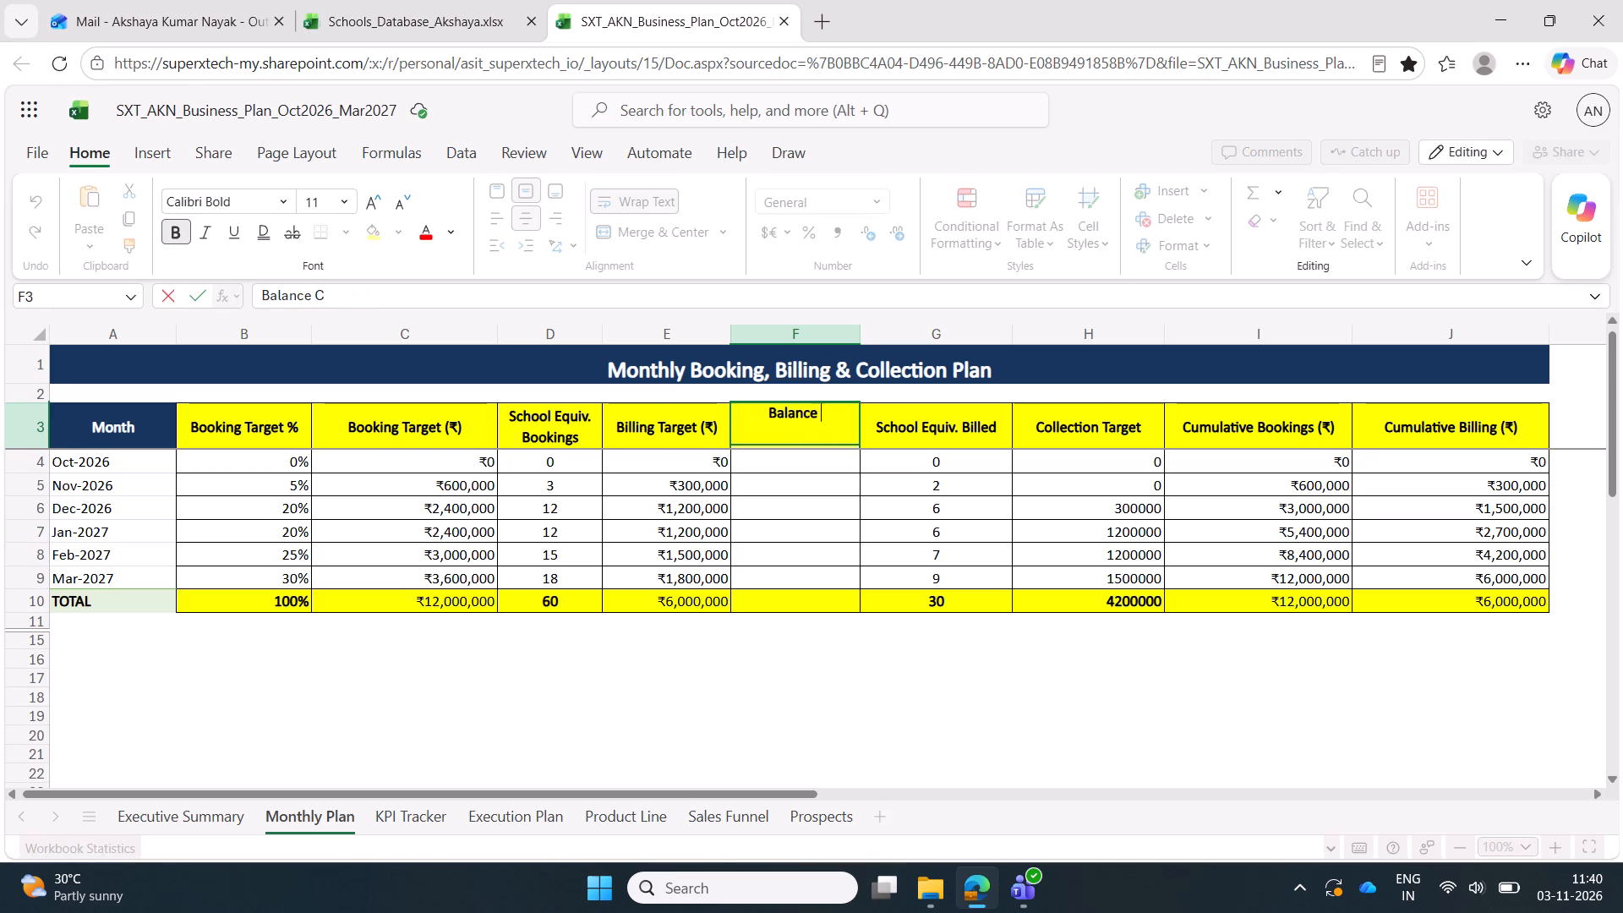
text(Amt Billing)
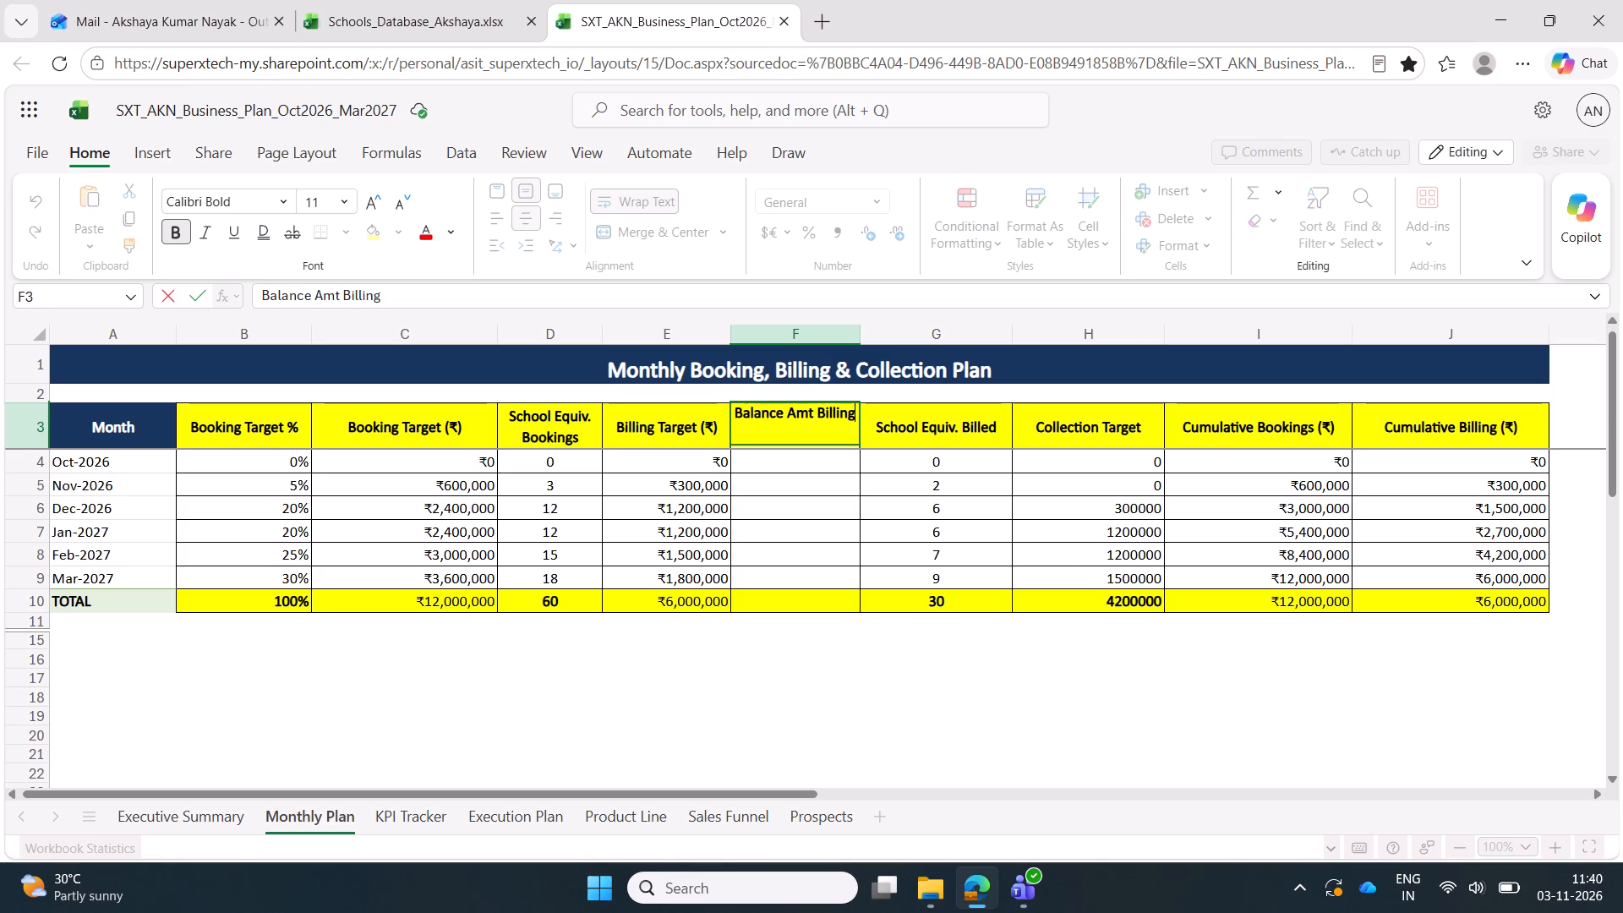
click(817, 481)
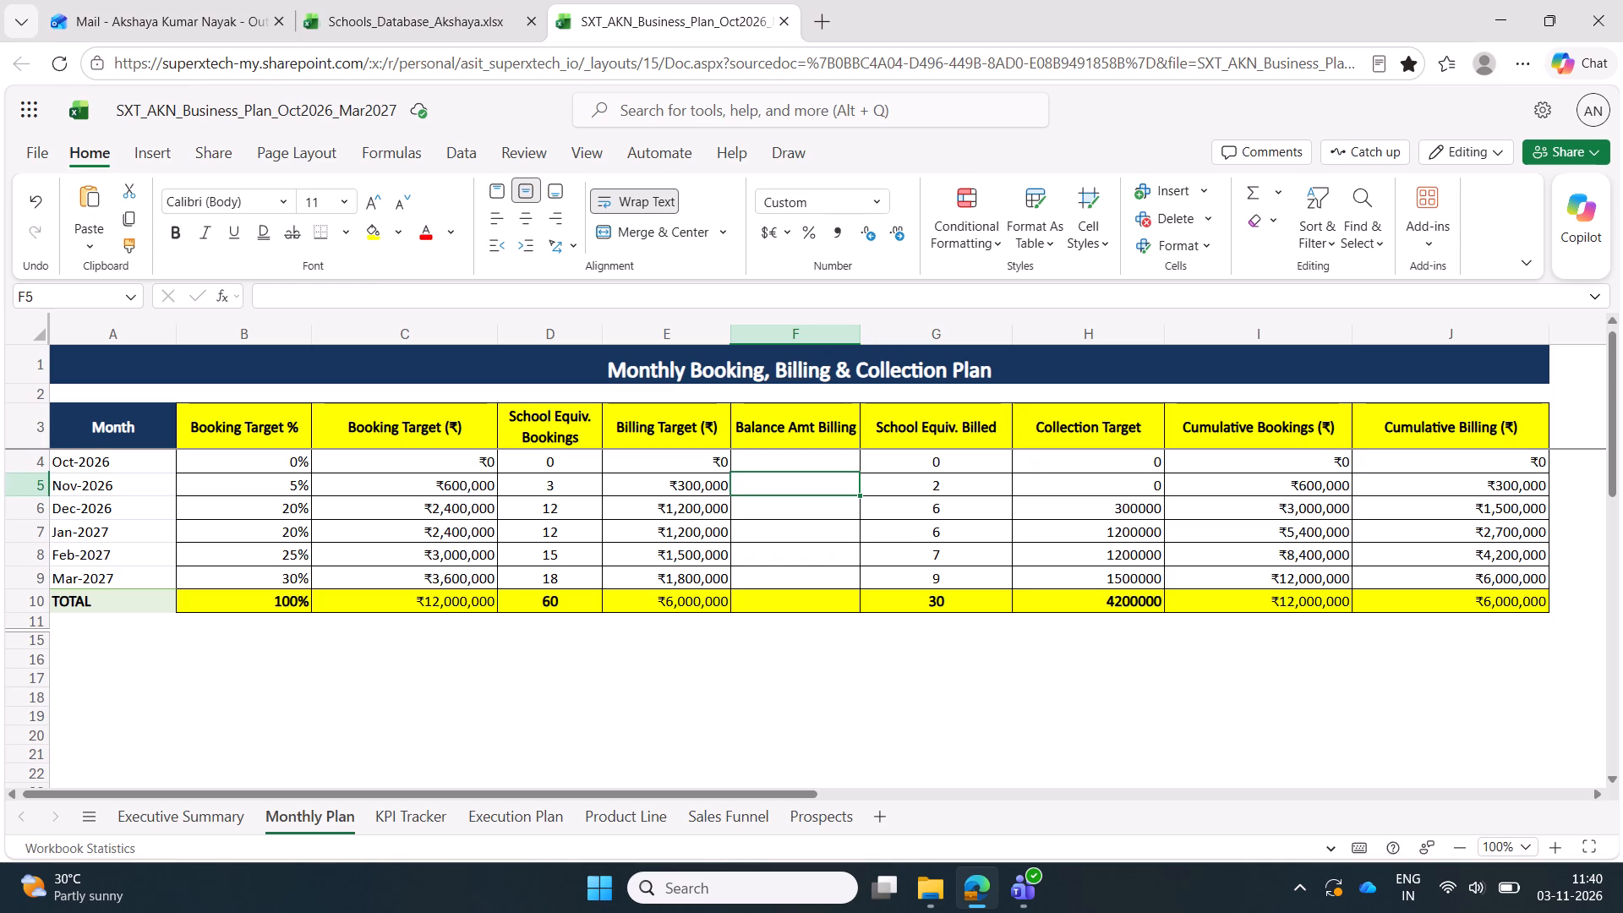
Enter Balance Amt Billing values of 0 for Nov-2026, 0 for Dec-2026 and 300000 for Jan-2027.
click(693, 606)
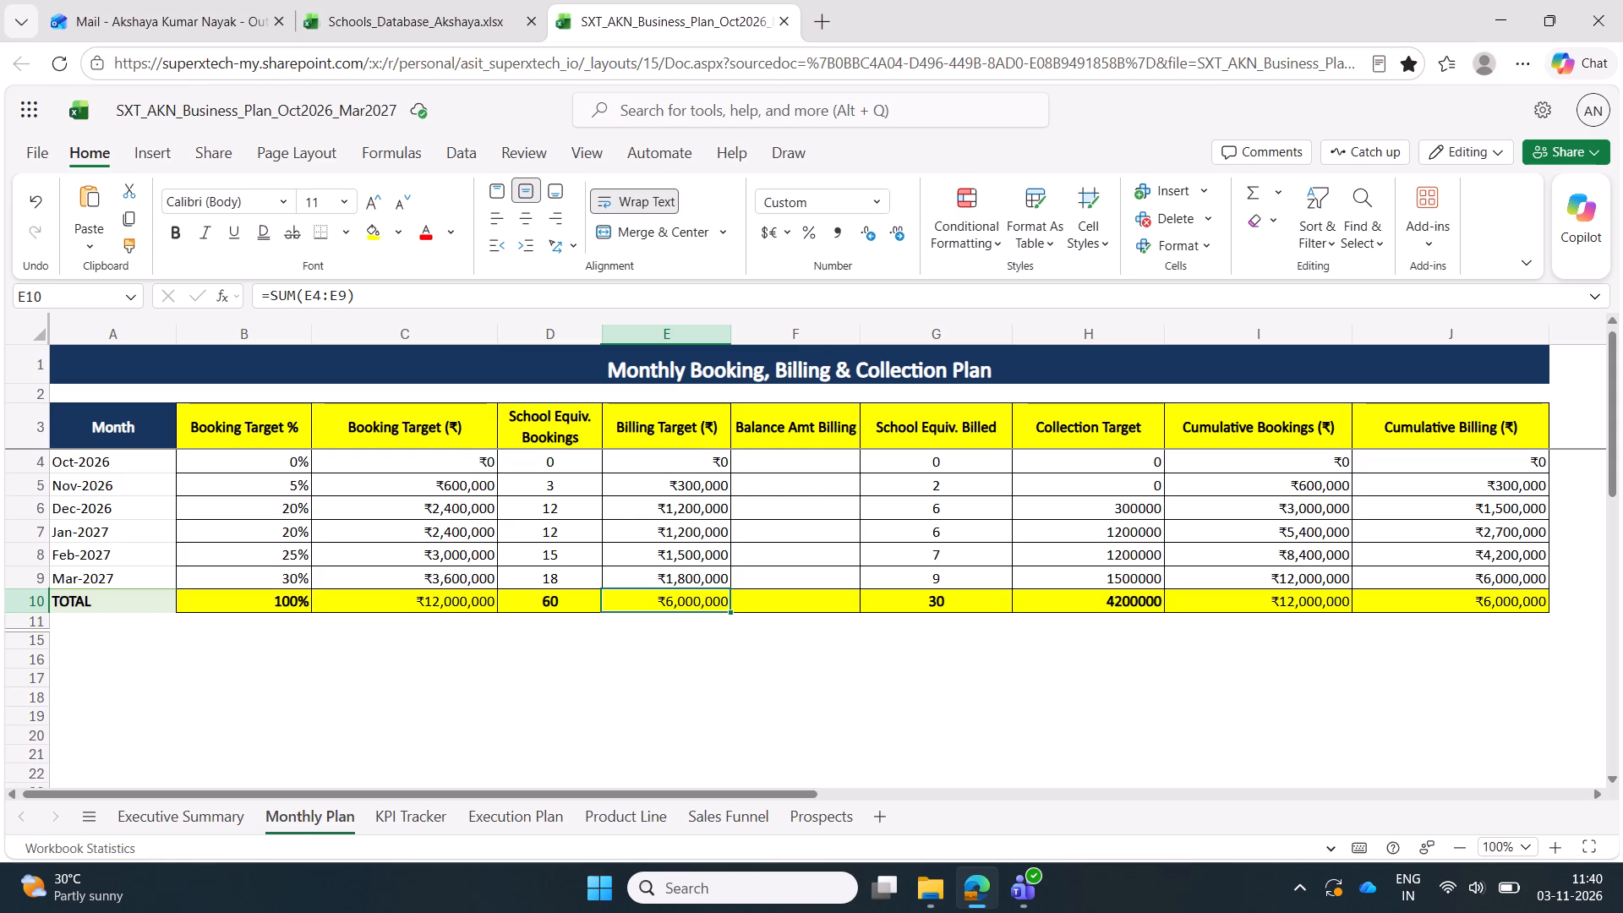
drag(571, 479, 570, 545)
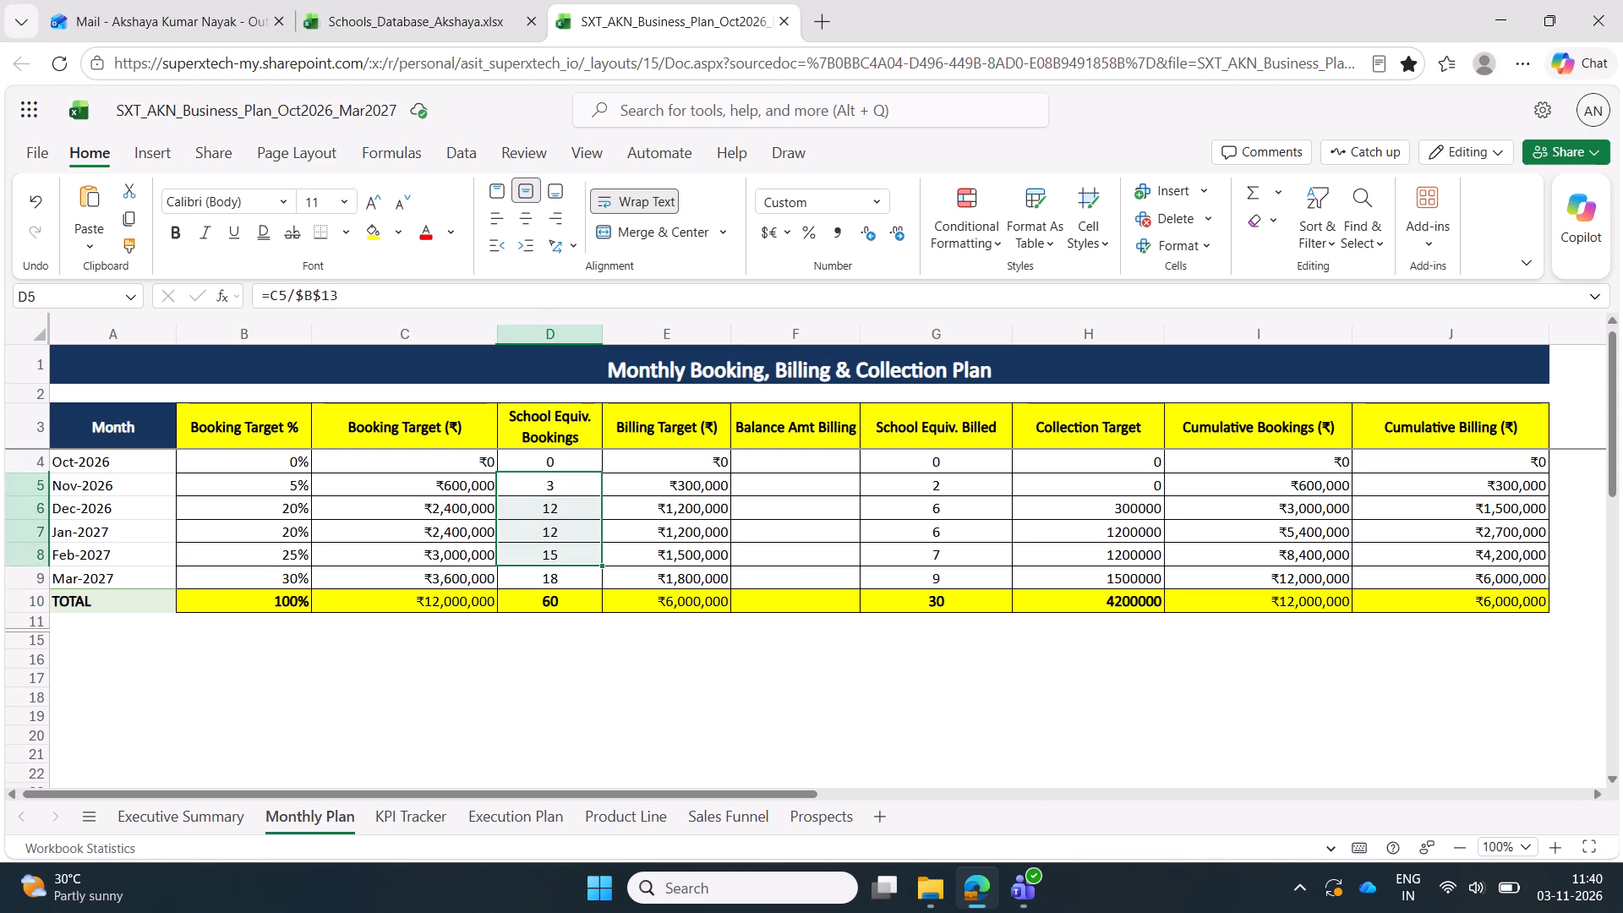
drag(570, 545, 567, 577)
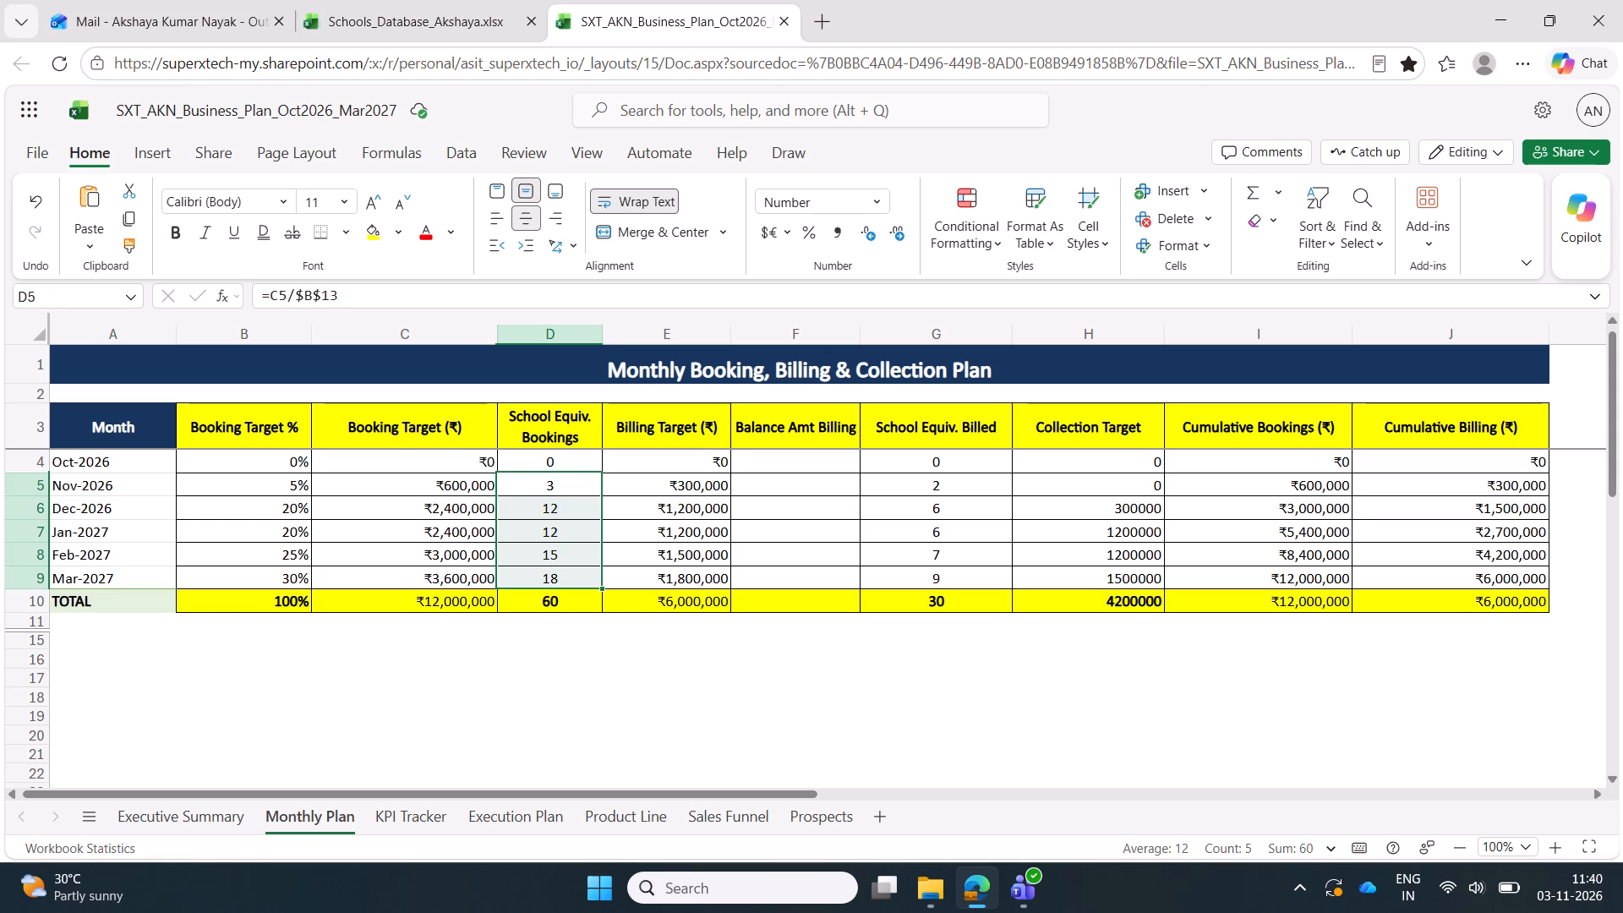
drag(698, 484, 692, 577)
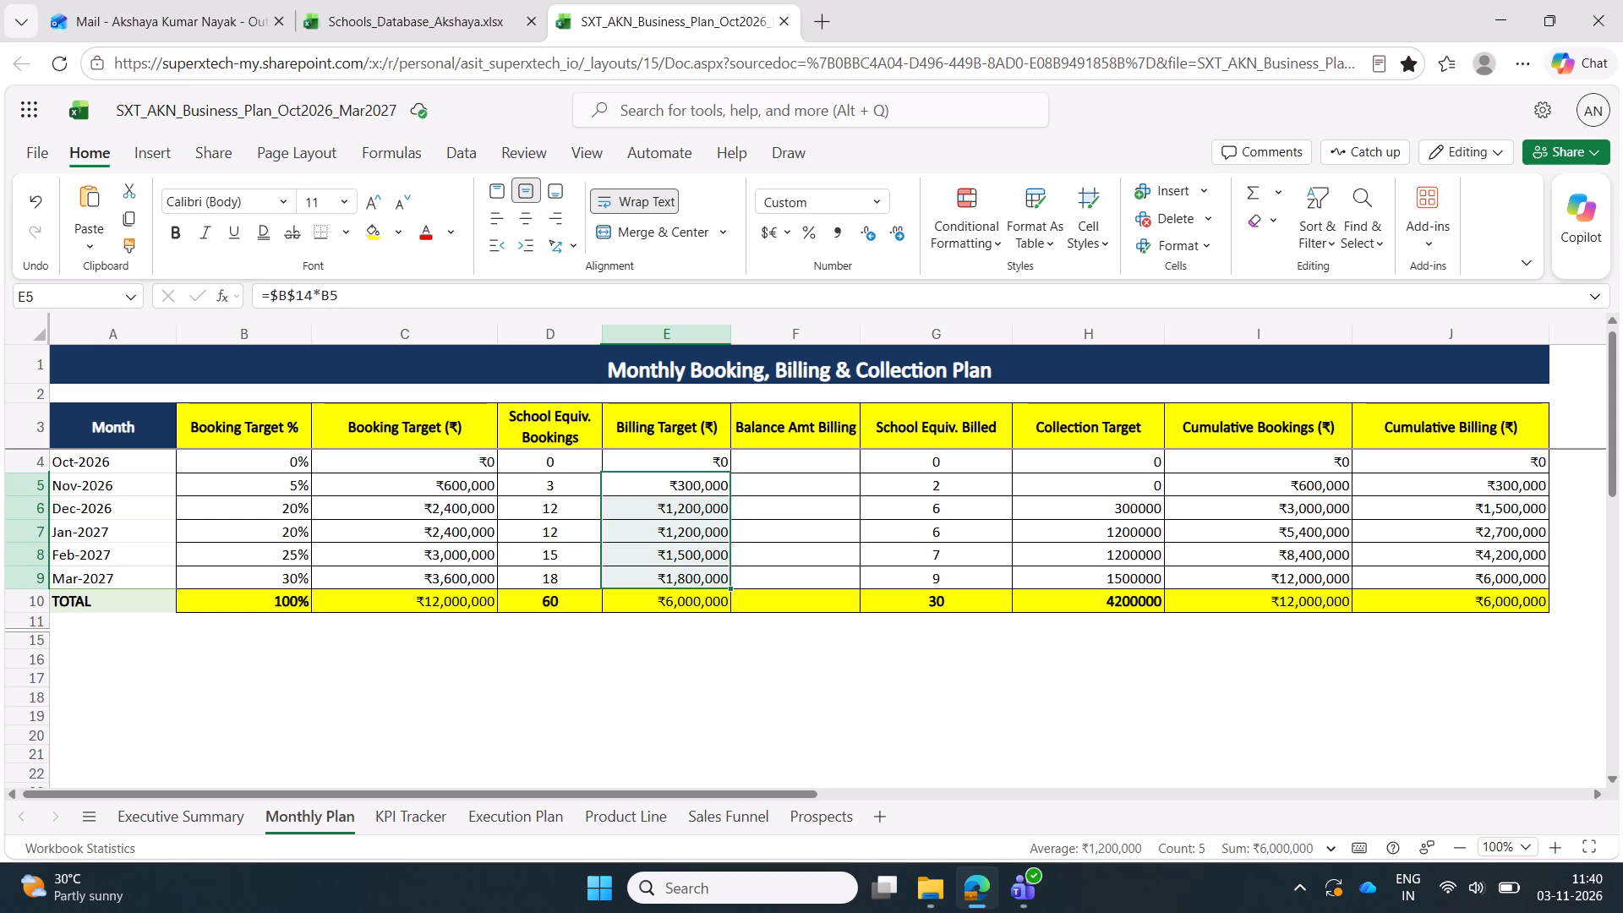
click(803, 473)
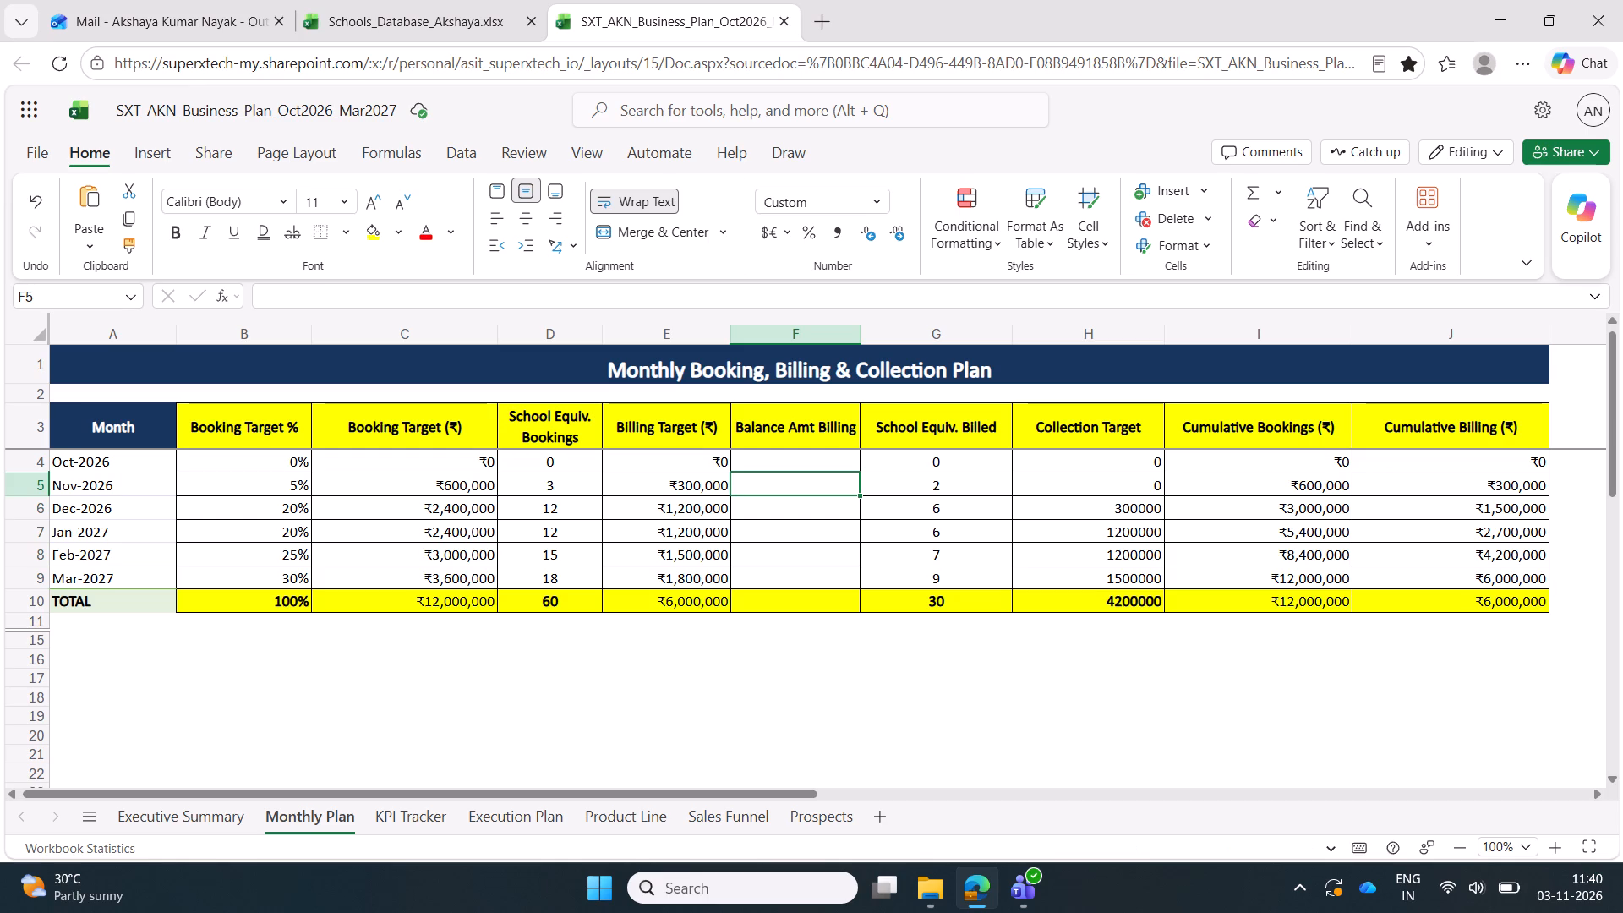
key(0)
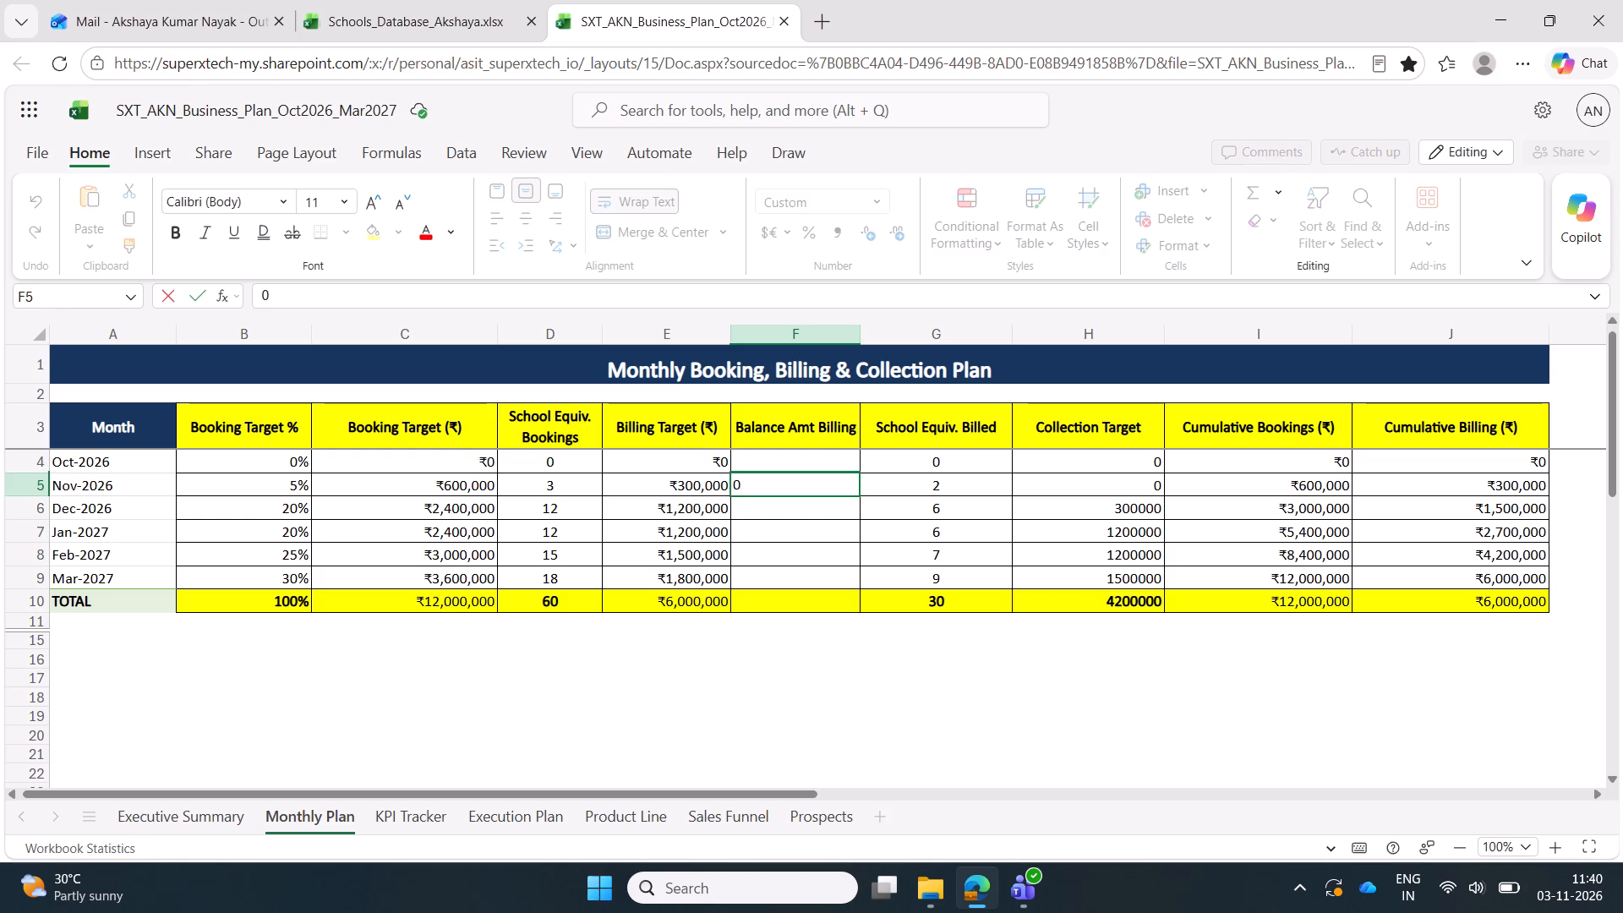
click(771, 508)
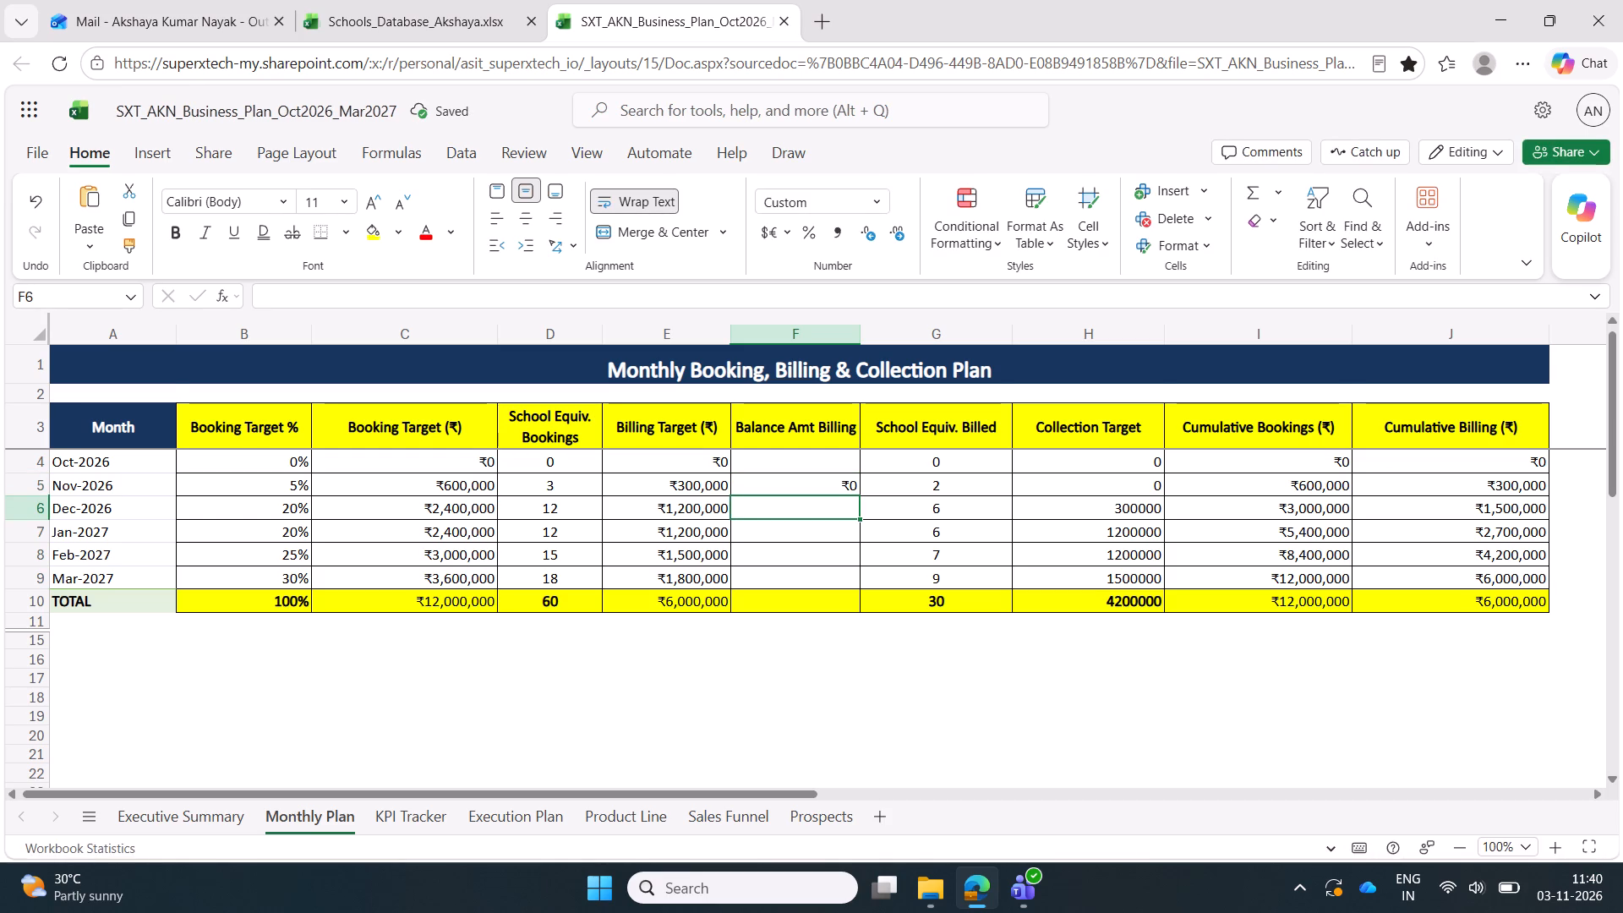
key(0)
key(Return)
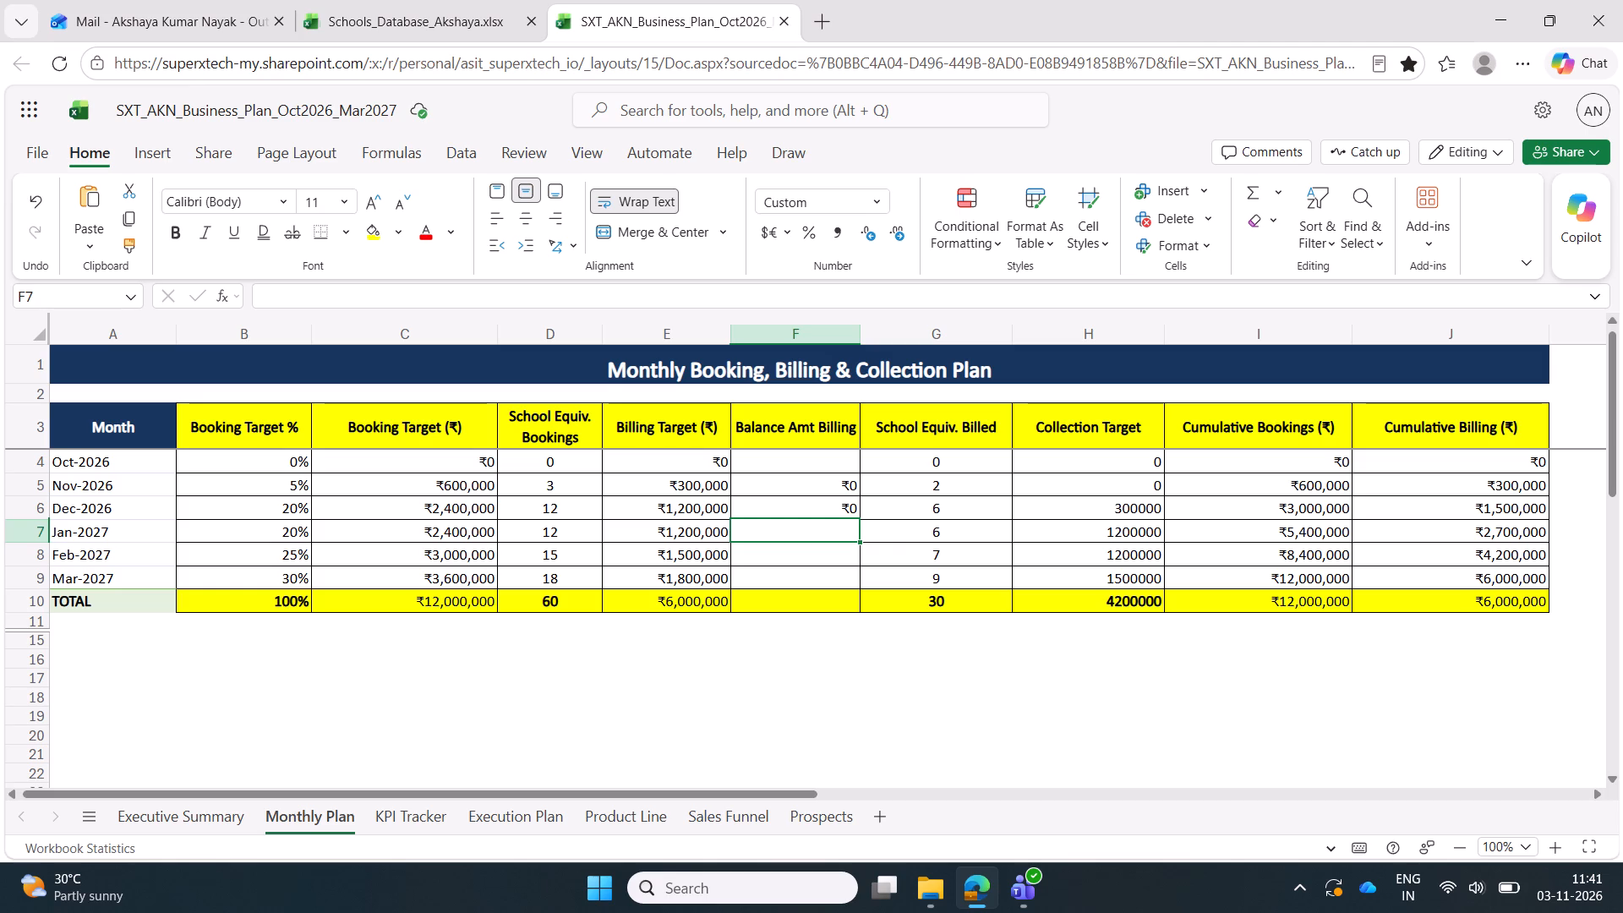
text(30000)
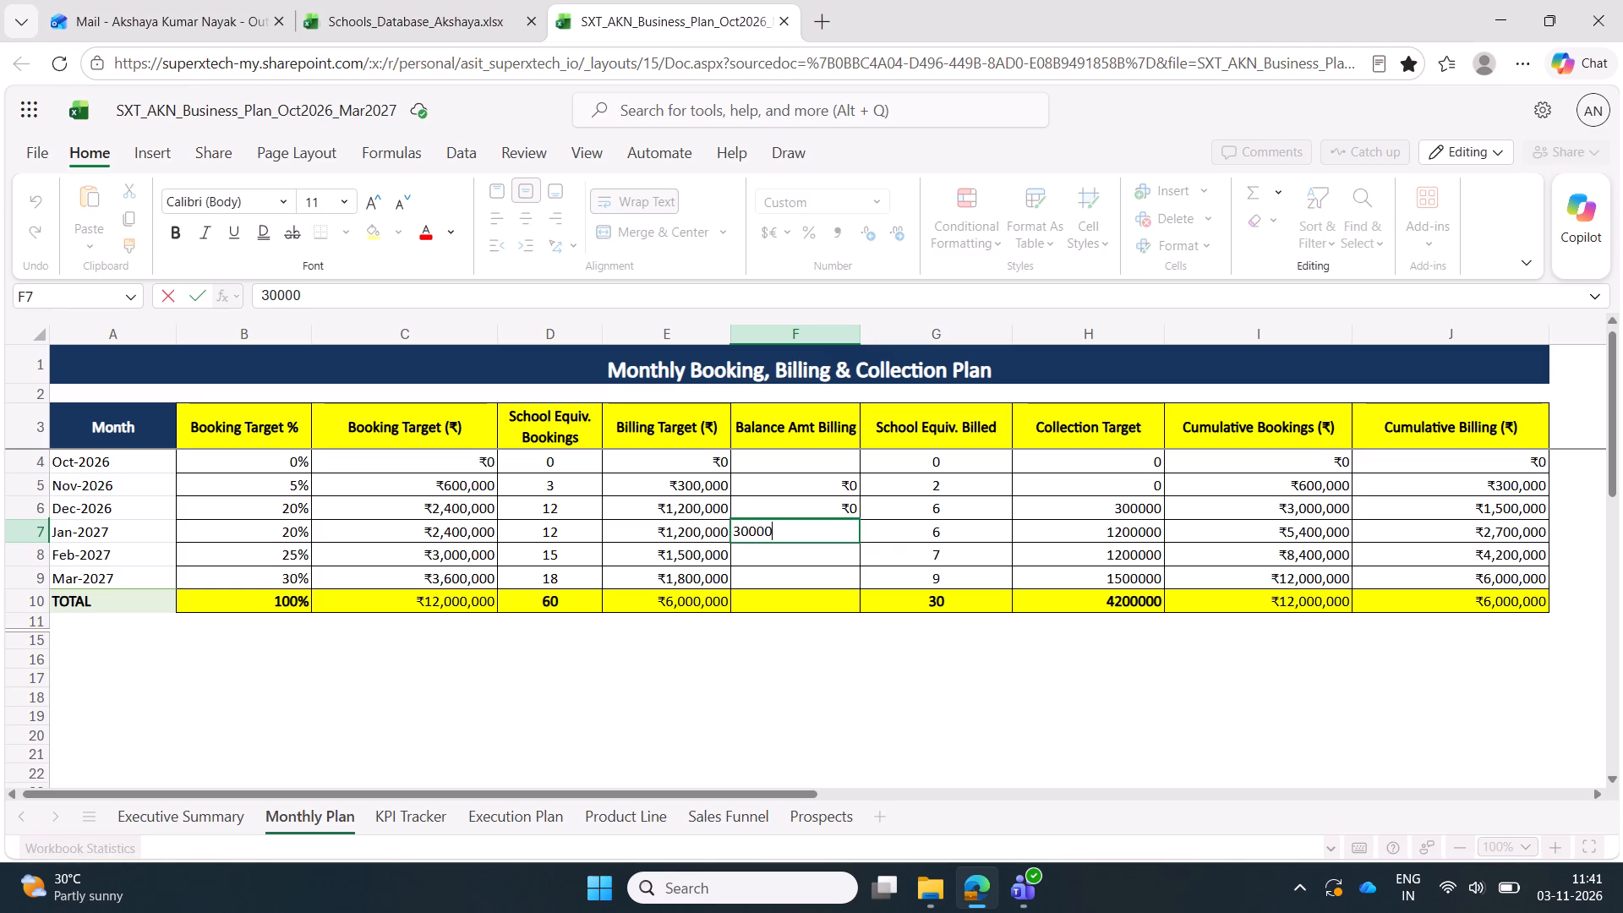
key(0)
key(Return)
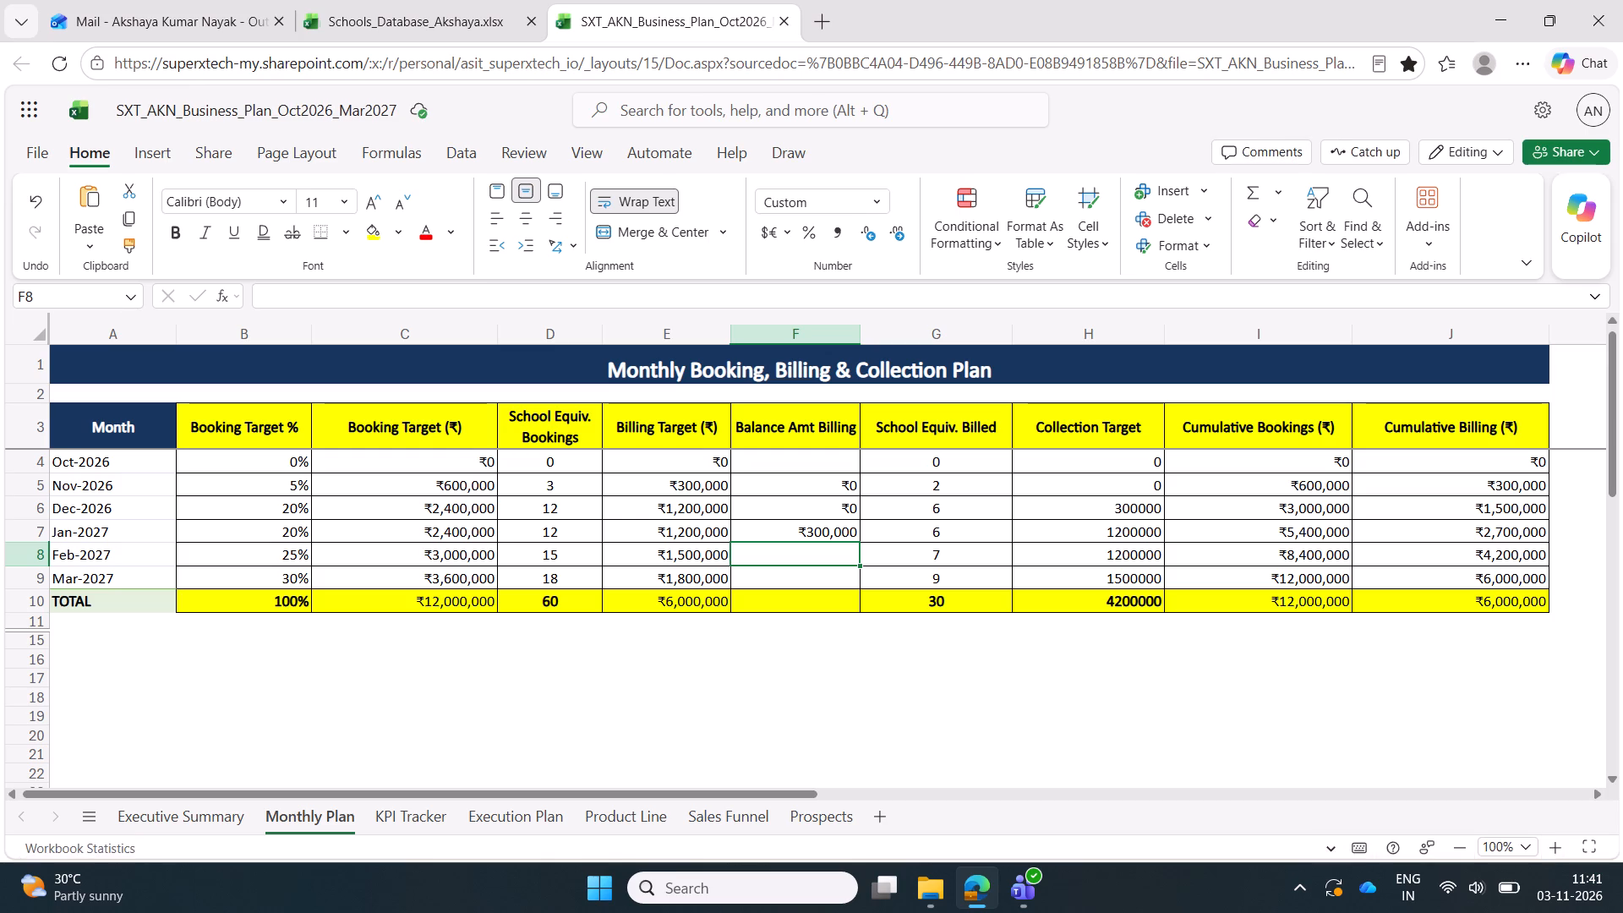
Enter Balance Amt Billing values of 1200000 for Feb-2027 and 1200000 for Mar-2027.
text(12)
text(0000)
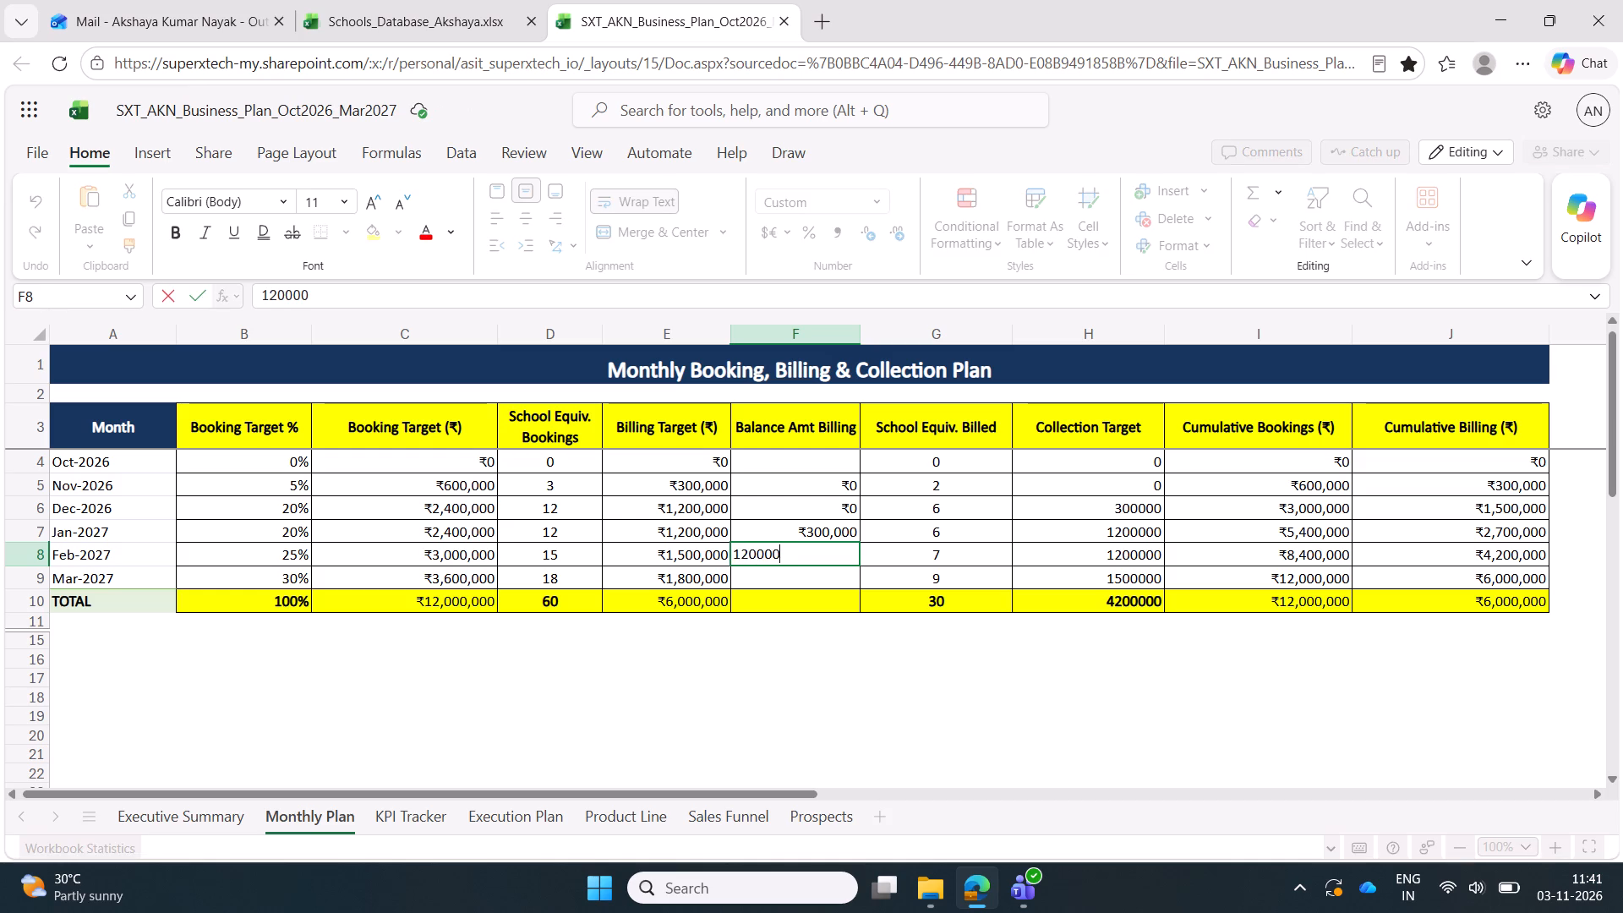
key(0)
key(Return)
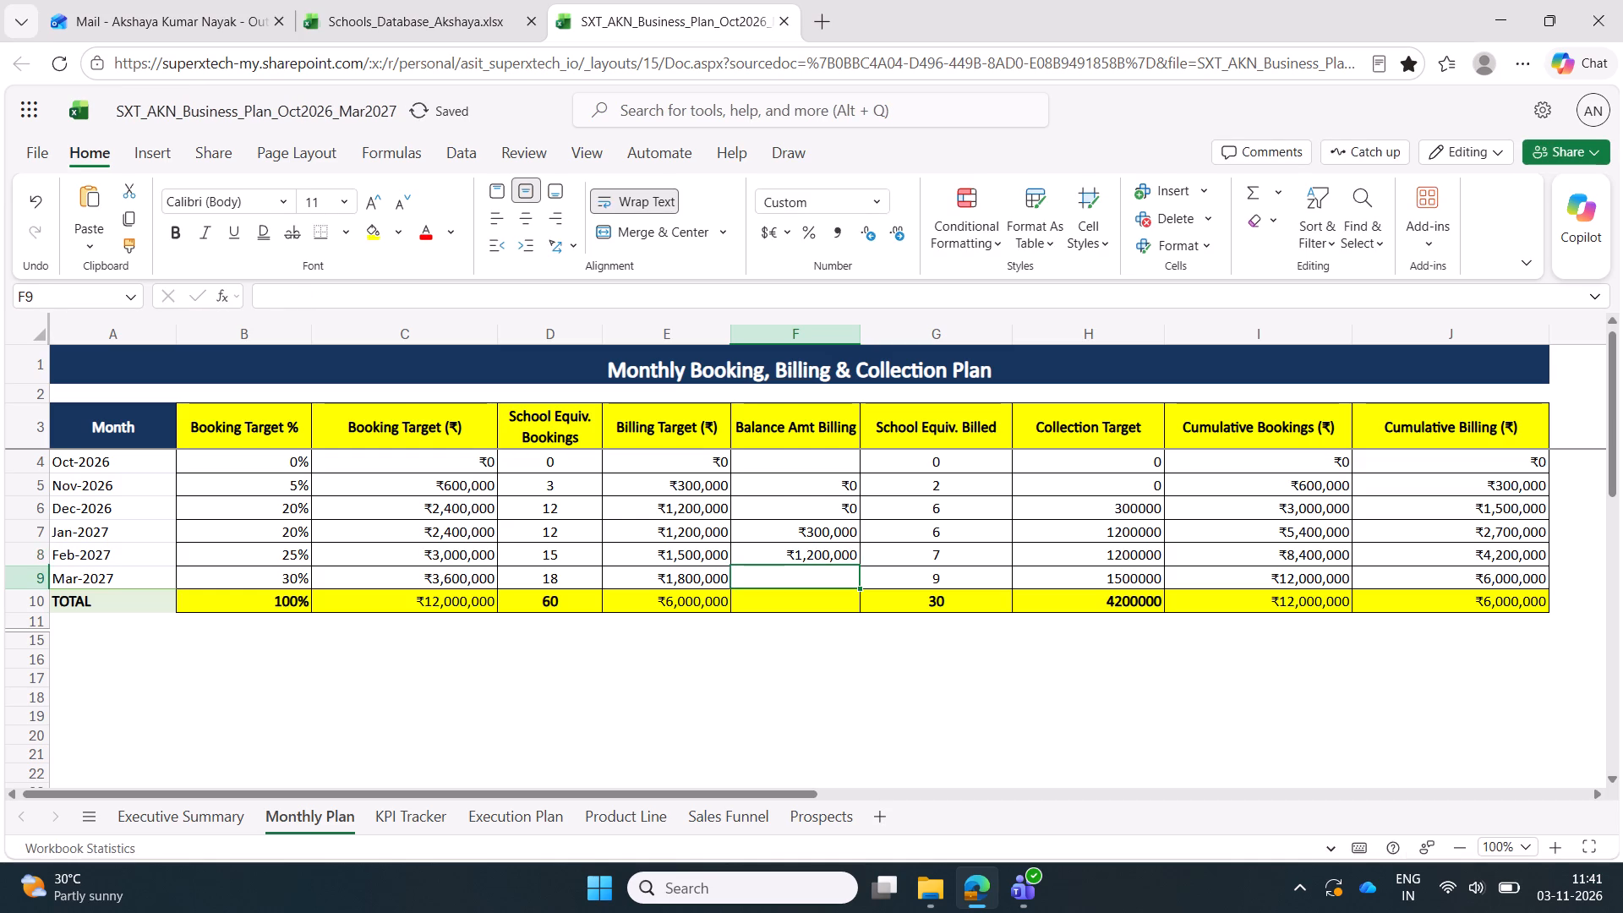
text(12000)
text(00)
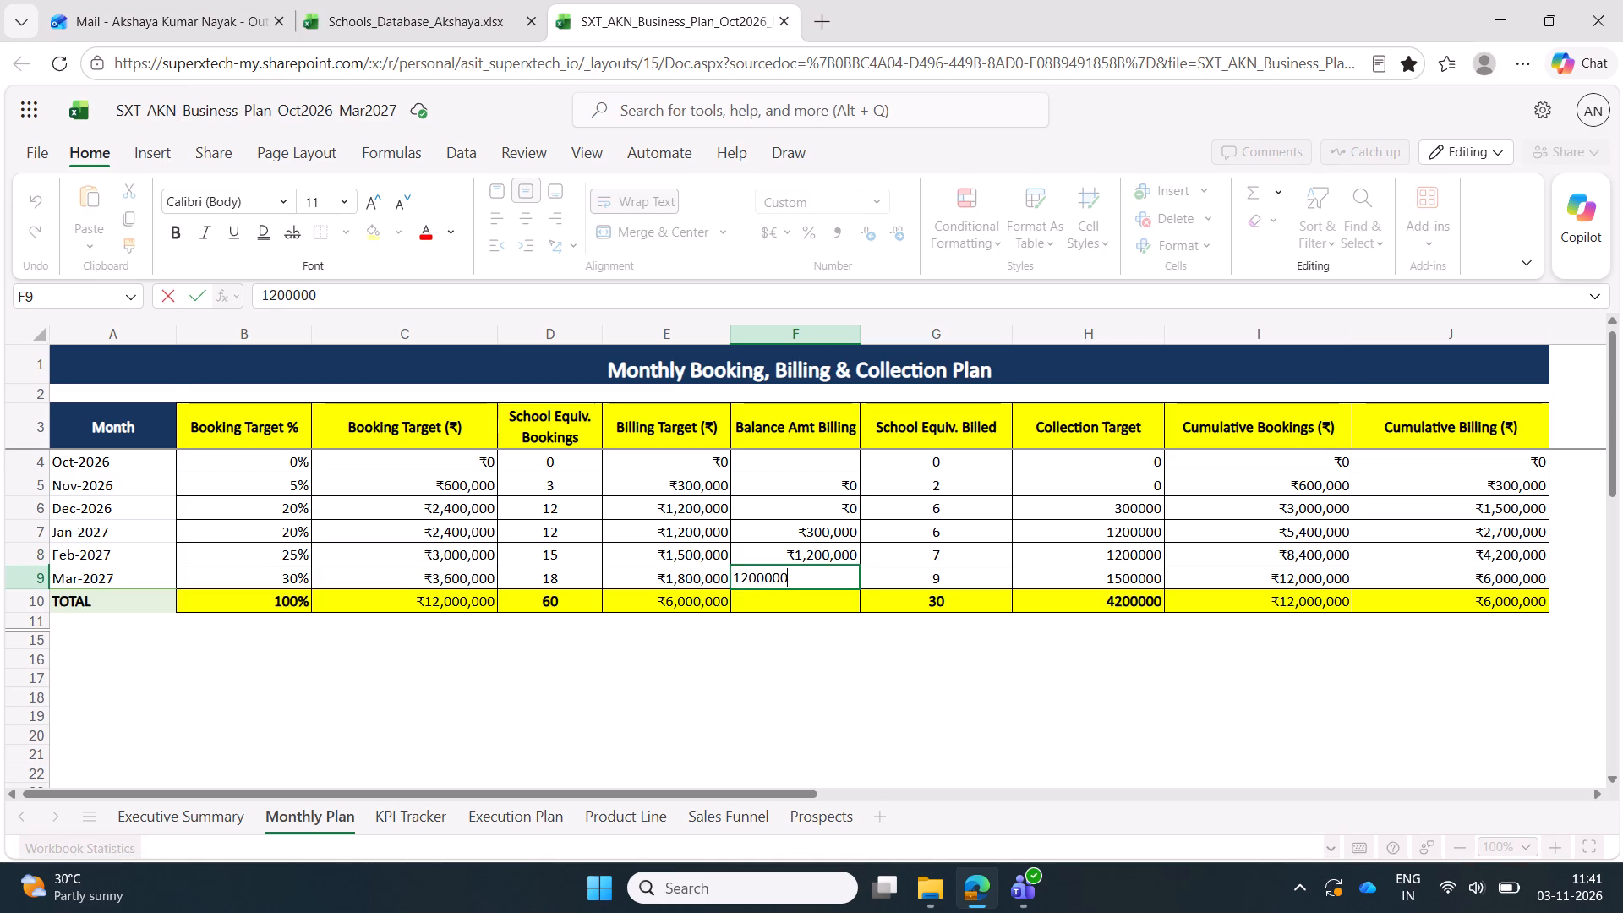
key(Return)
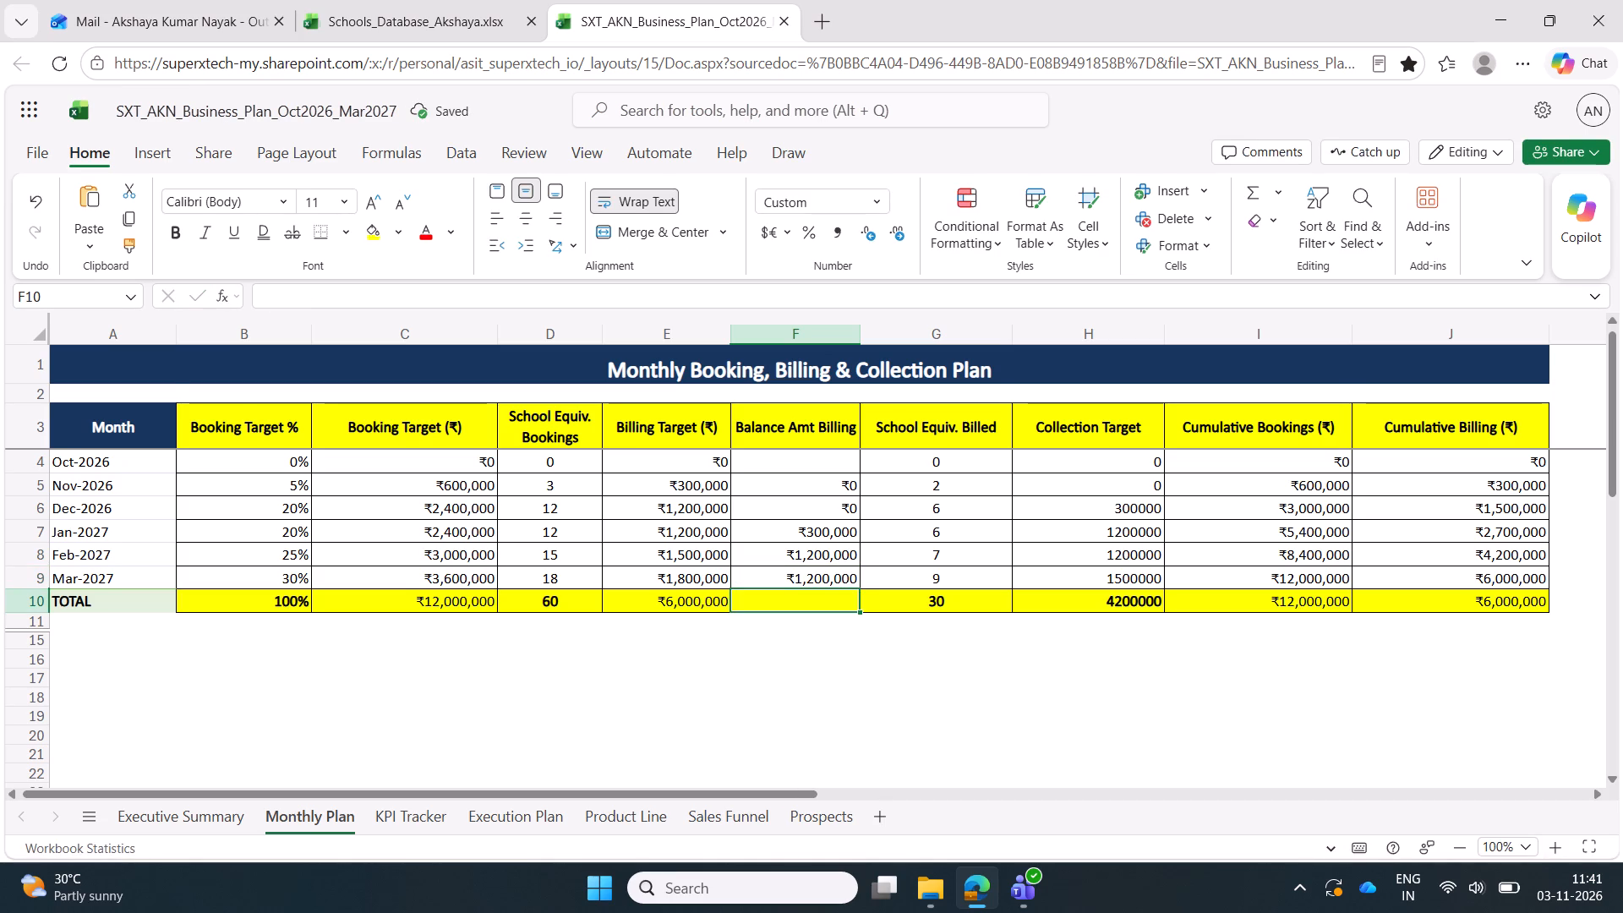
Insert one new column immediately before the School Equiv. Billed column.
click(942, 342)
right_click(942, 342)
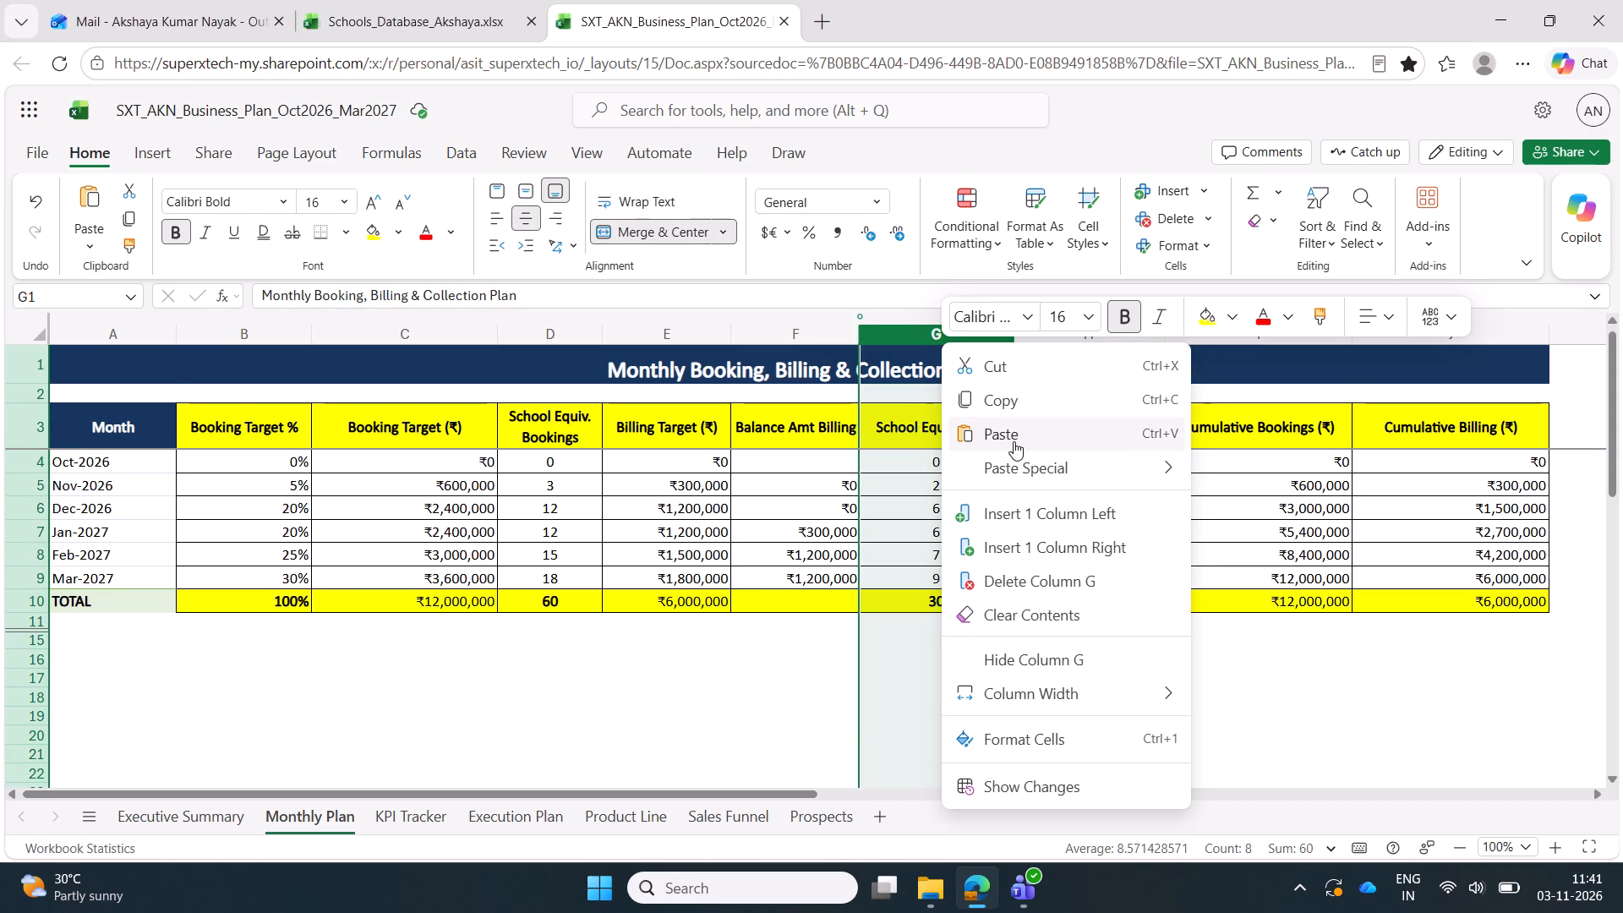
click(1013, 517)
click(944, 468)
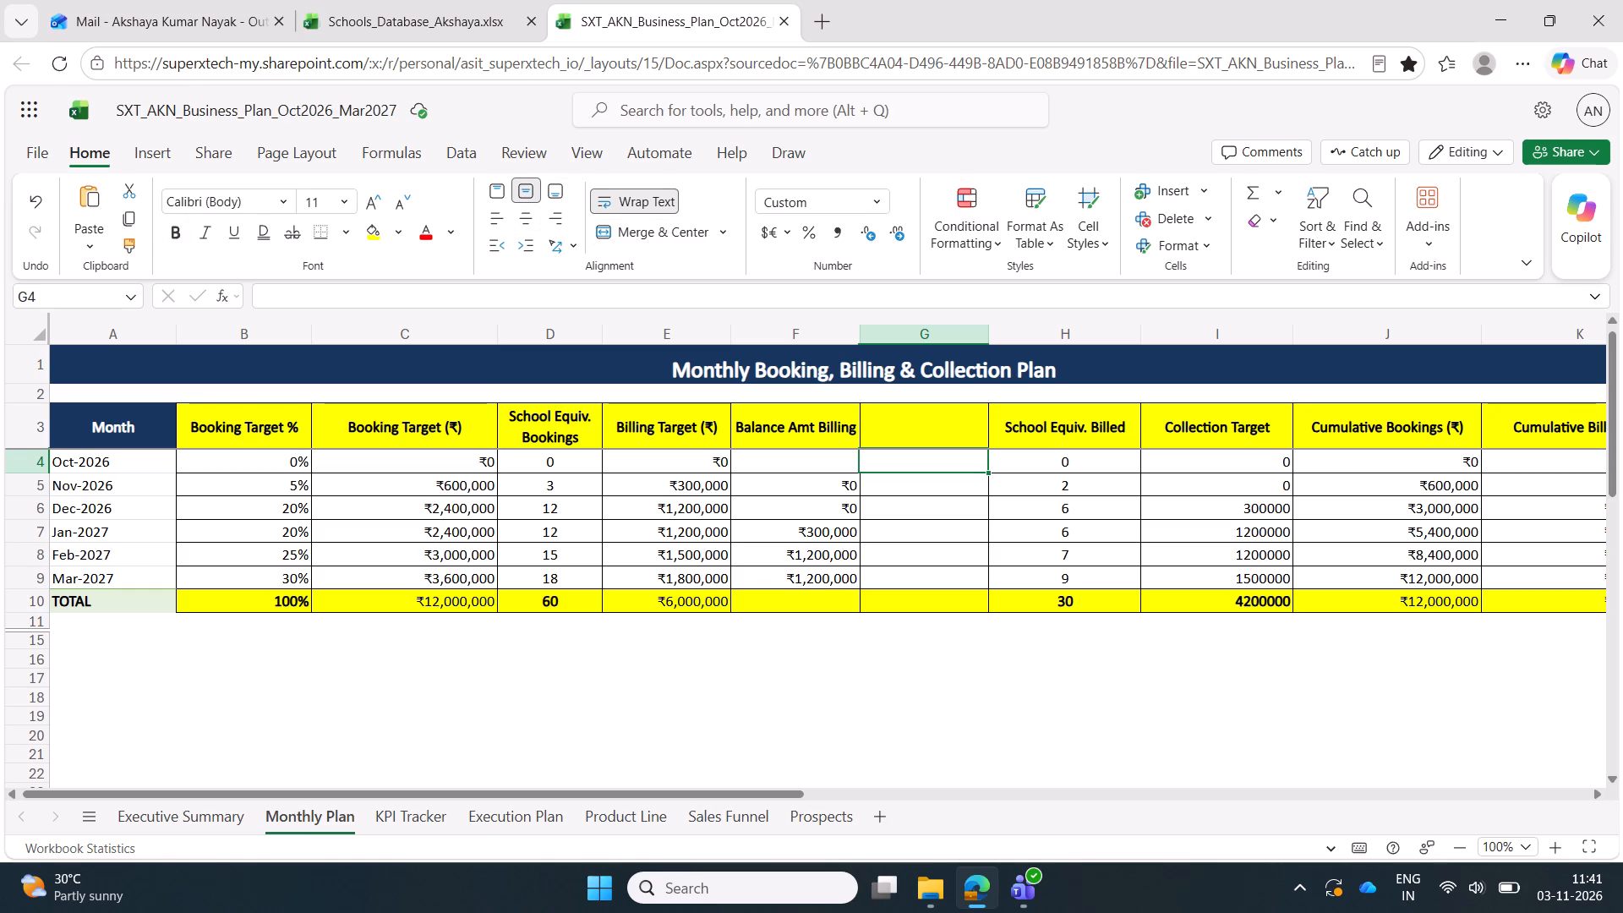
Enter 0 for Oct-2026 in both the Balance Amt Billing column and the new blank column G.
click(838, 454)
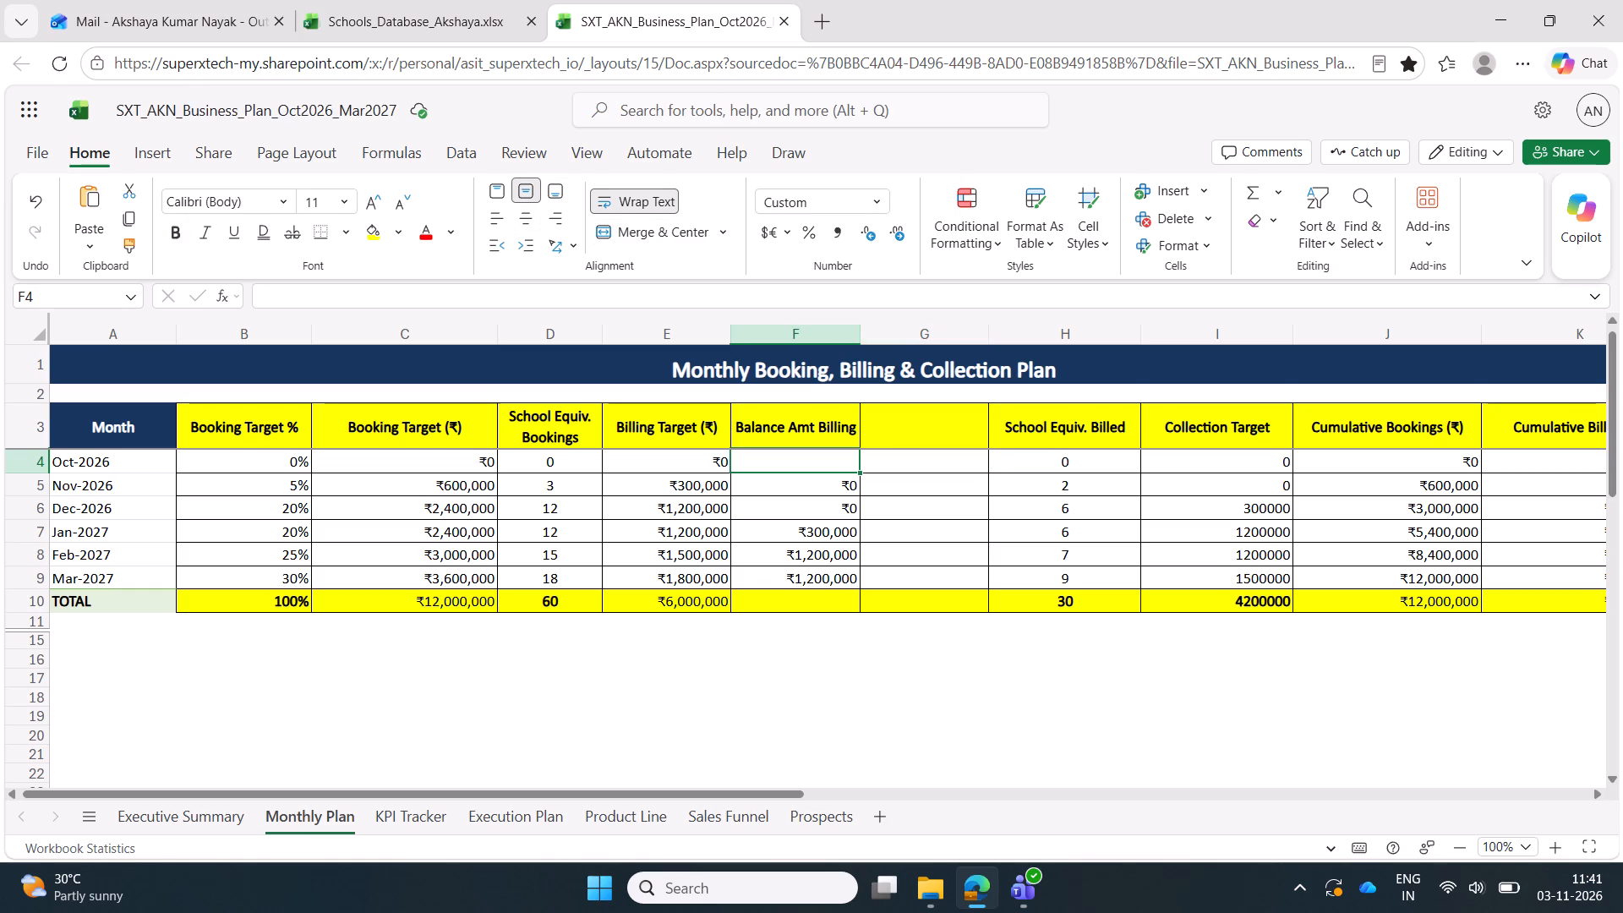
key(0)
key(Right)
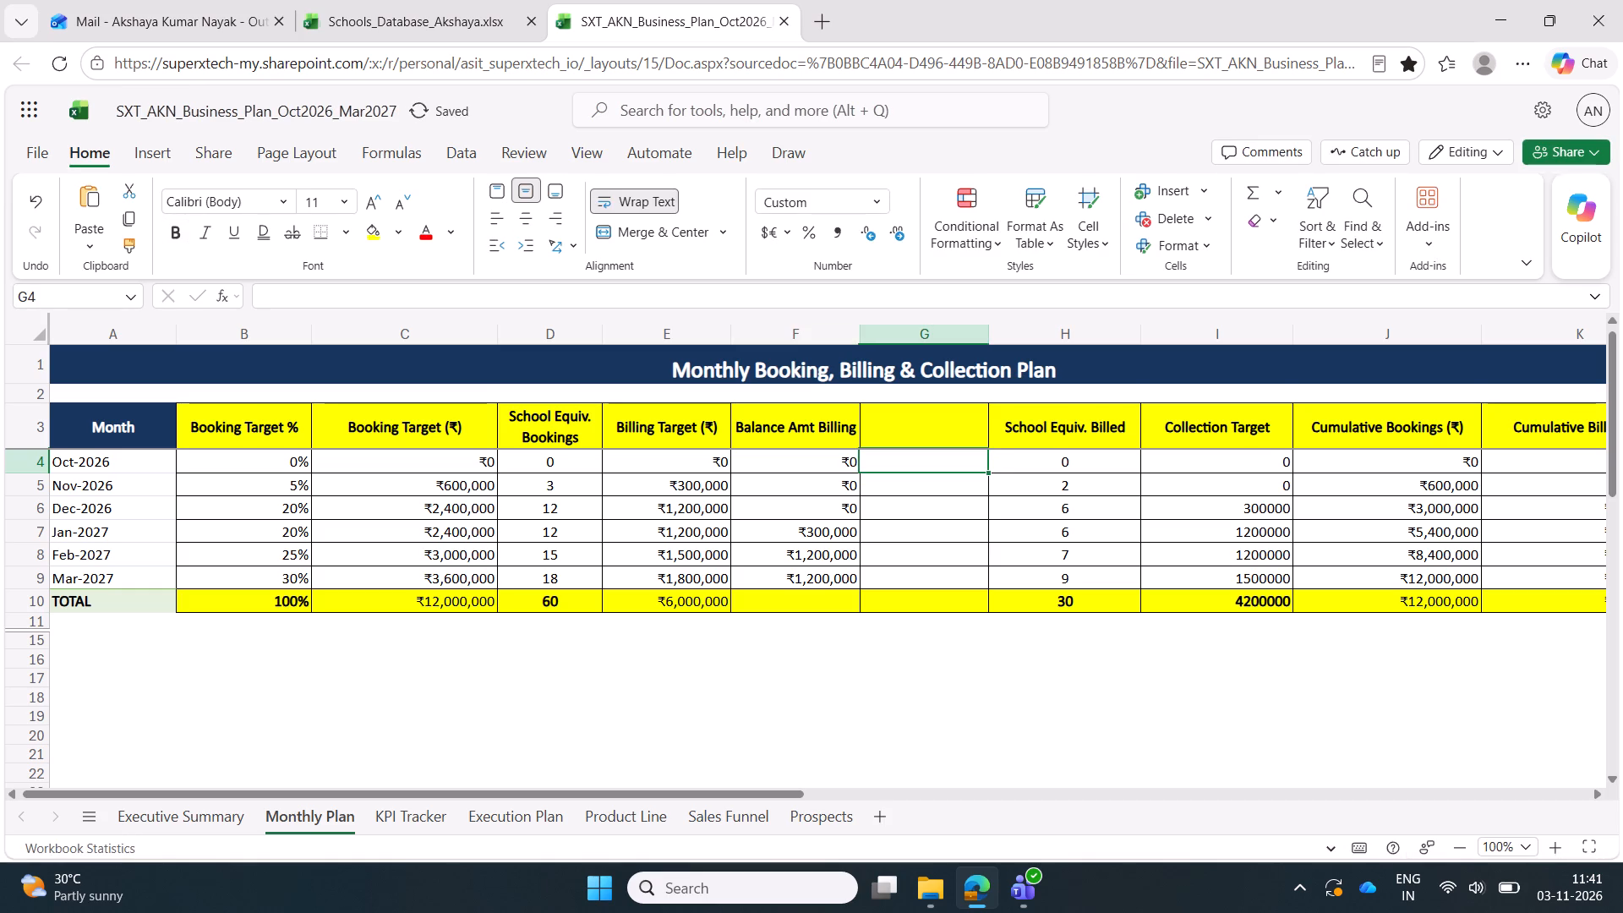
key(0)
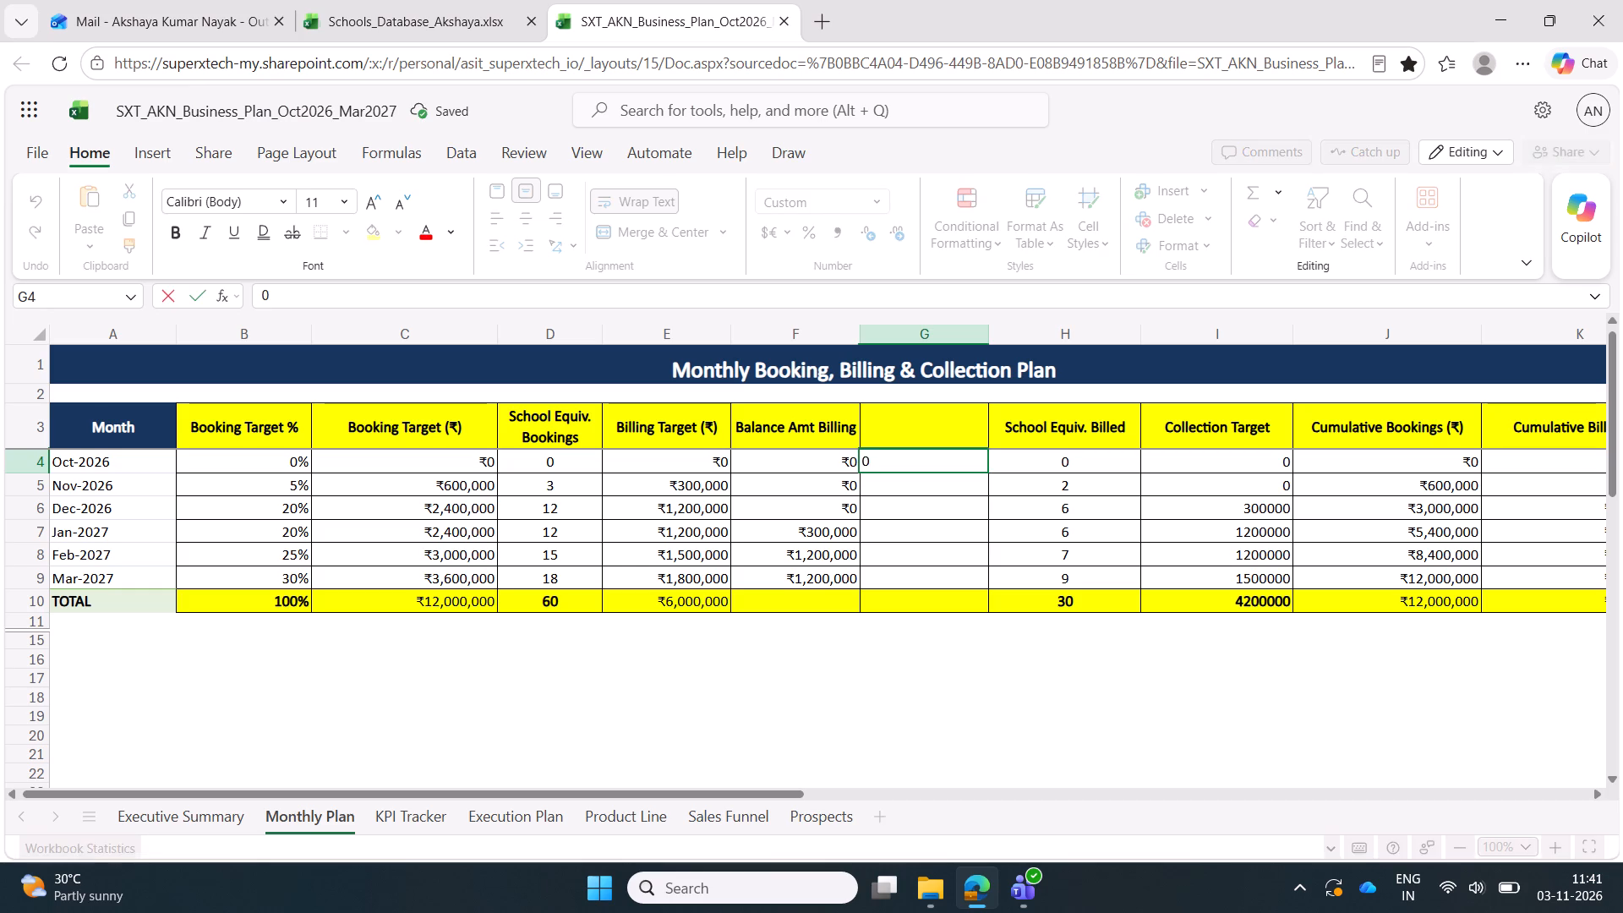
key(Return)
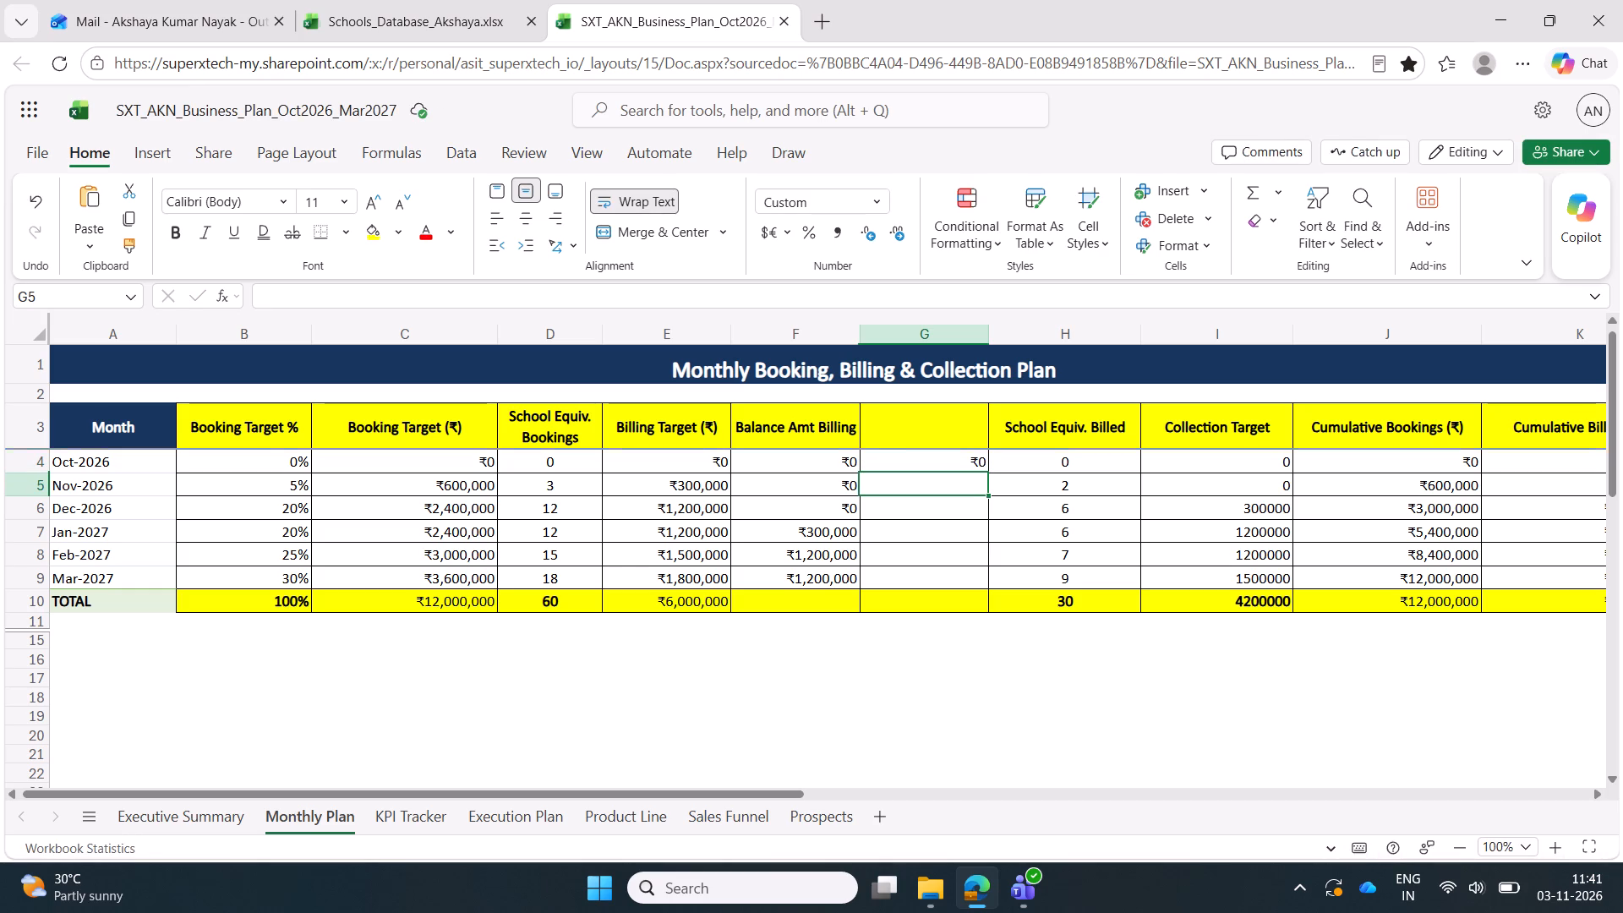
Enter "Total Target" as the header of the new column in cell G3.
click(917, 424)
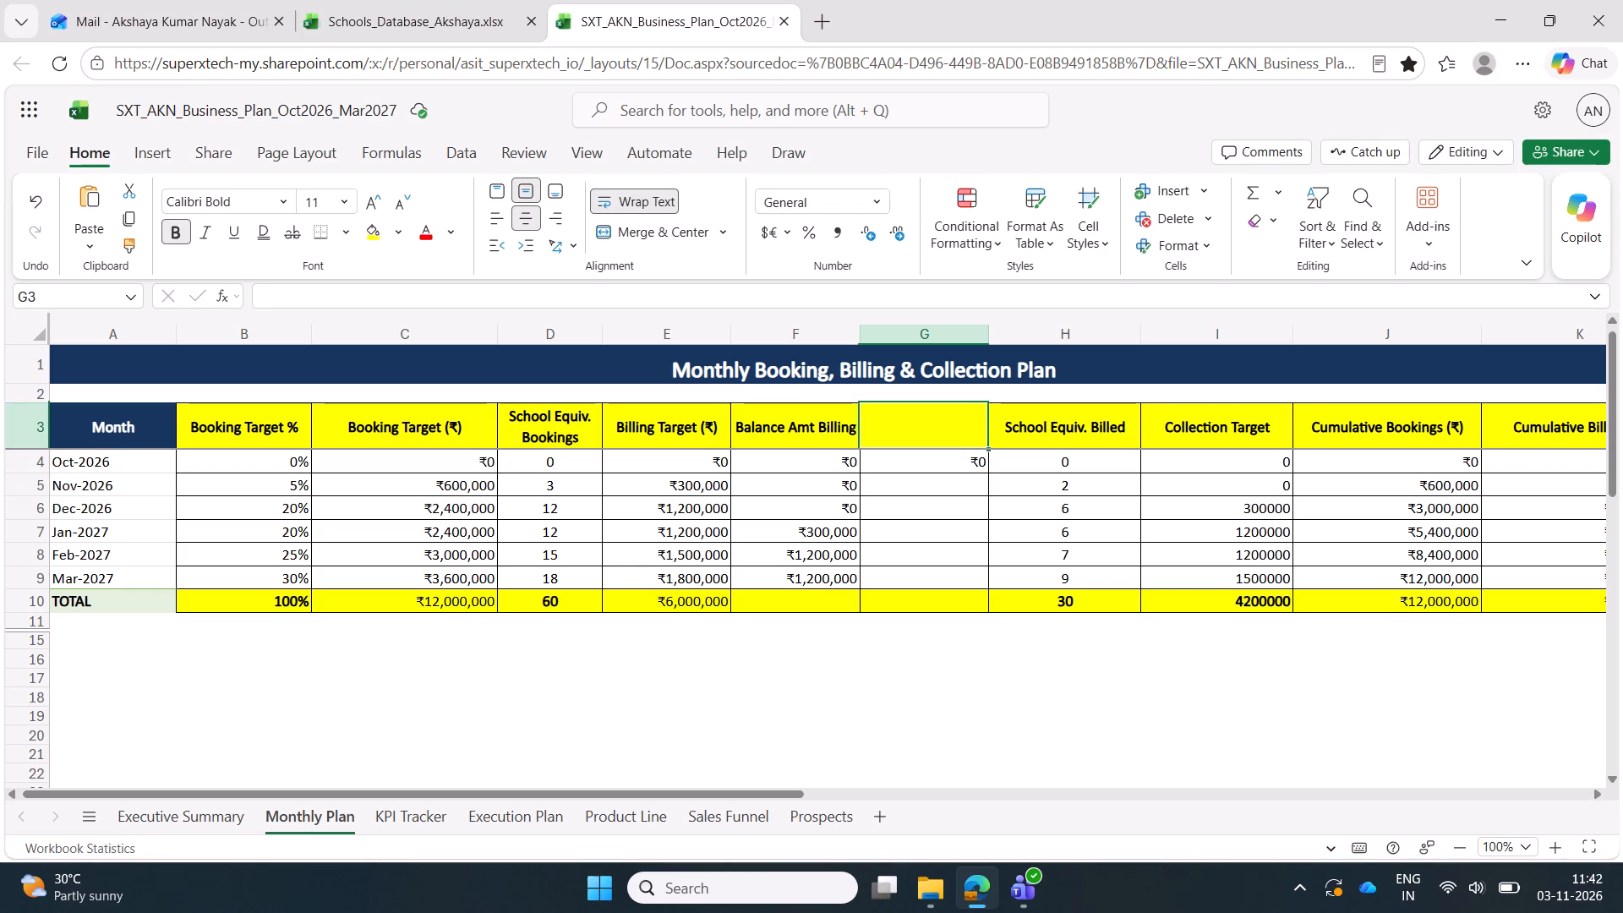
text(Ta)
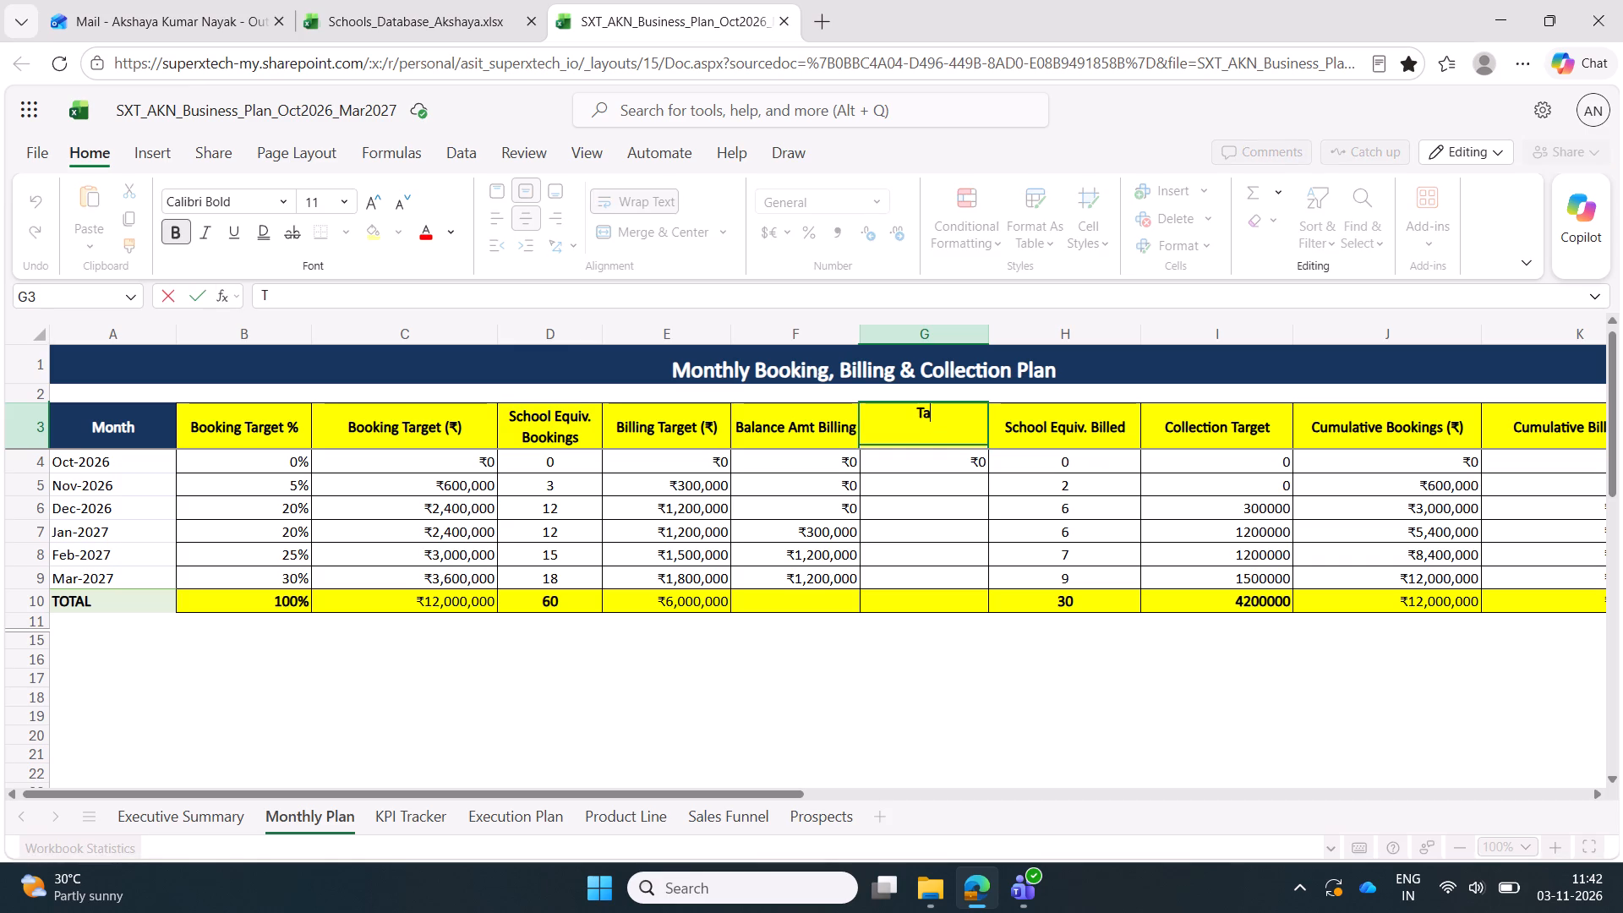
key(BackSpace)
key(o)
text(tal Target)
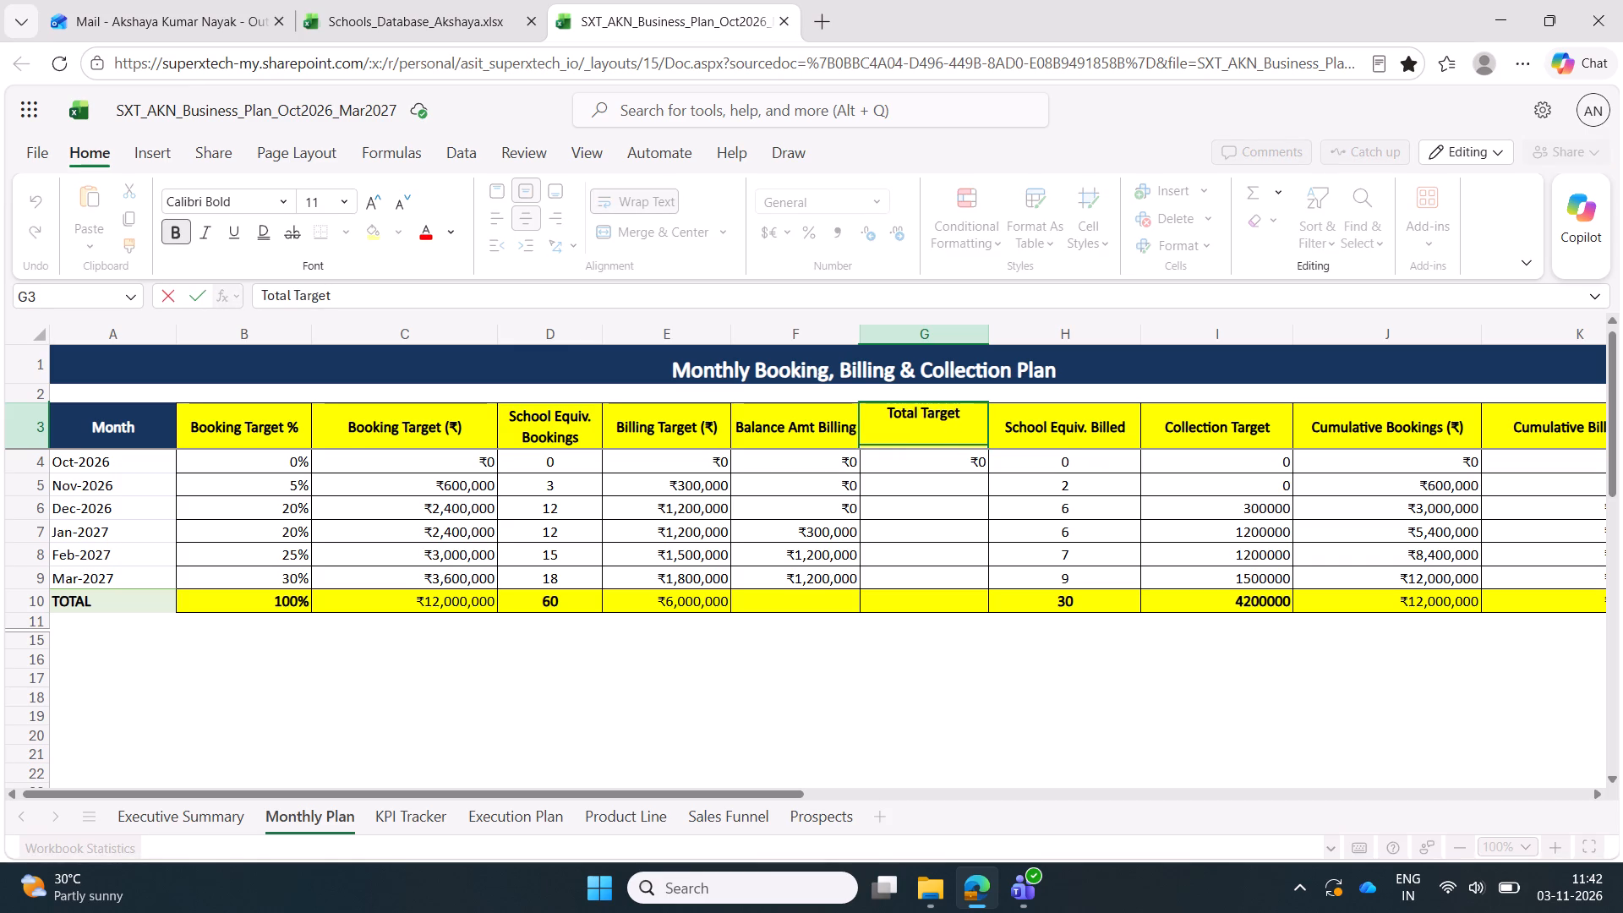
key(Down)
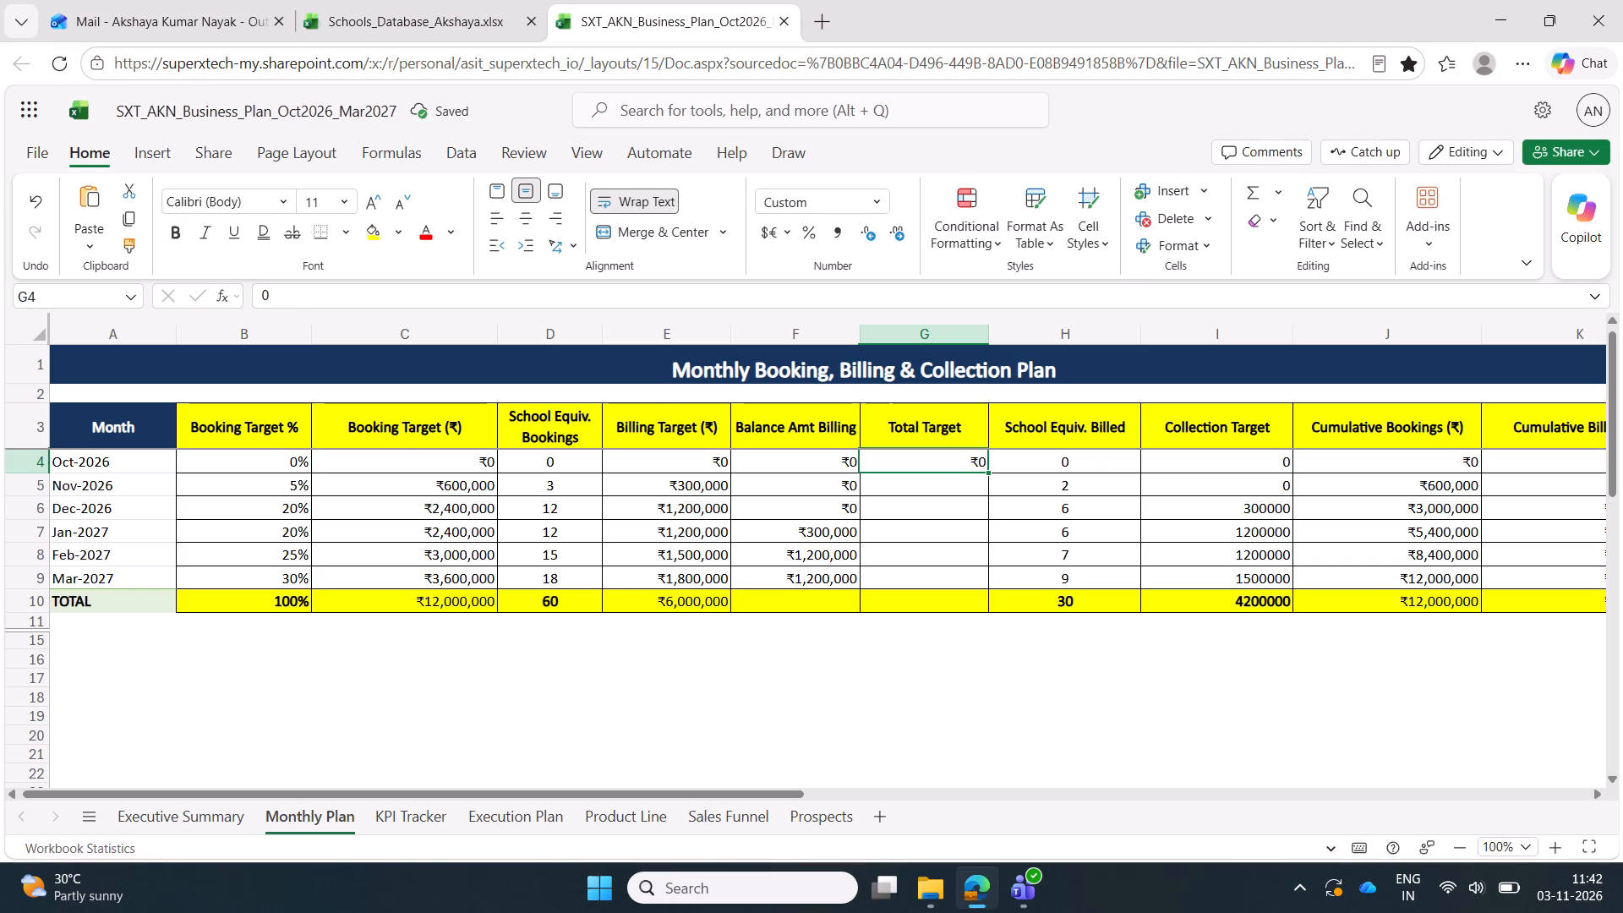
Extend the header in cell G3 to "Total Target (Current Month Billing + Previous month Billing)".
double_click(967, 431)
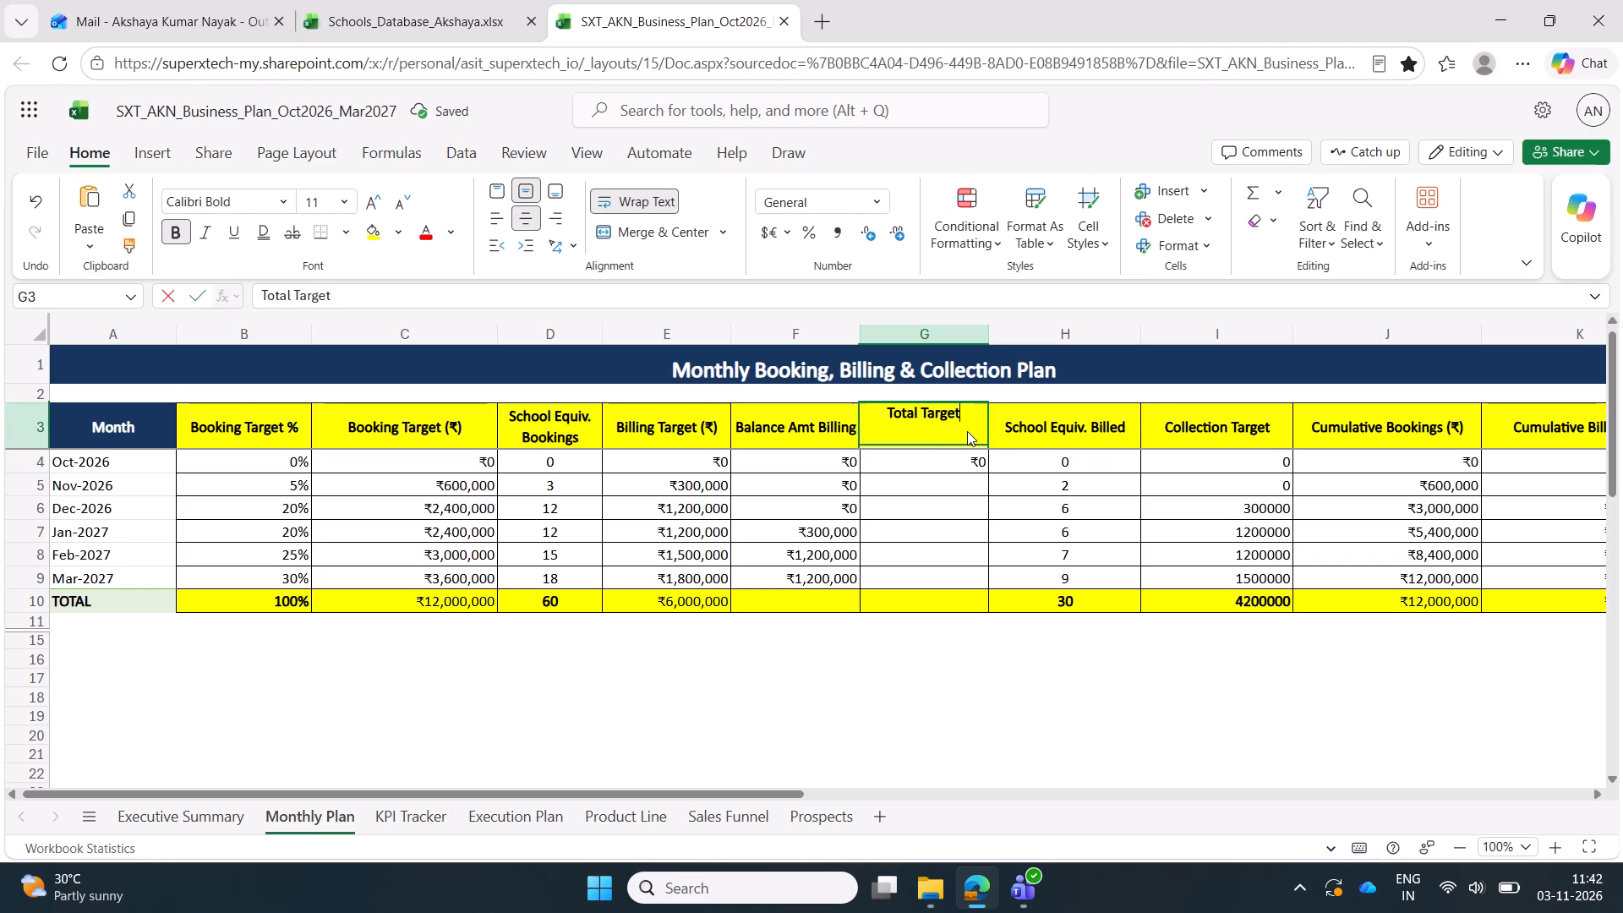
key(space)
text((Billing)
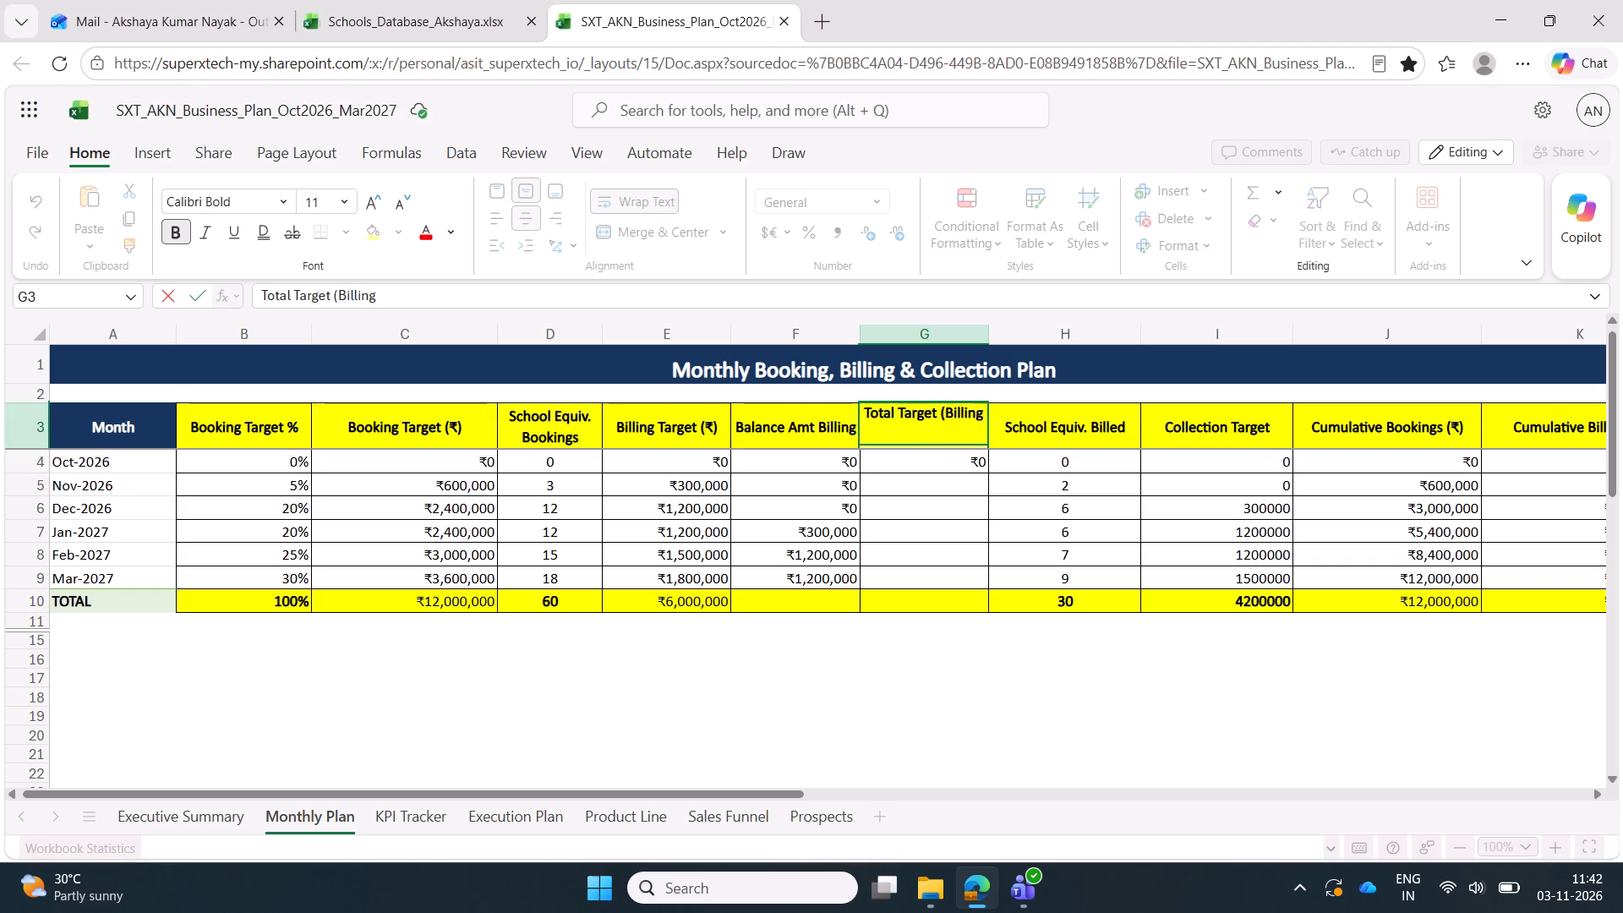
key(space)
text(+)
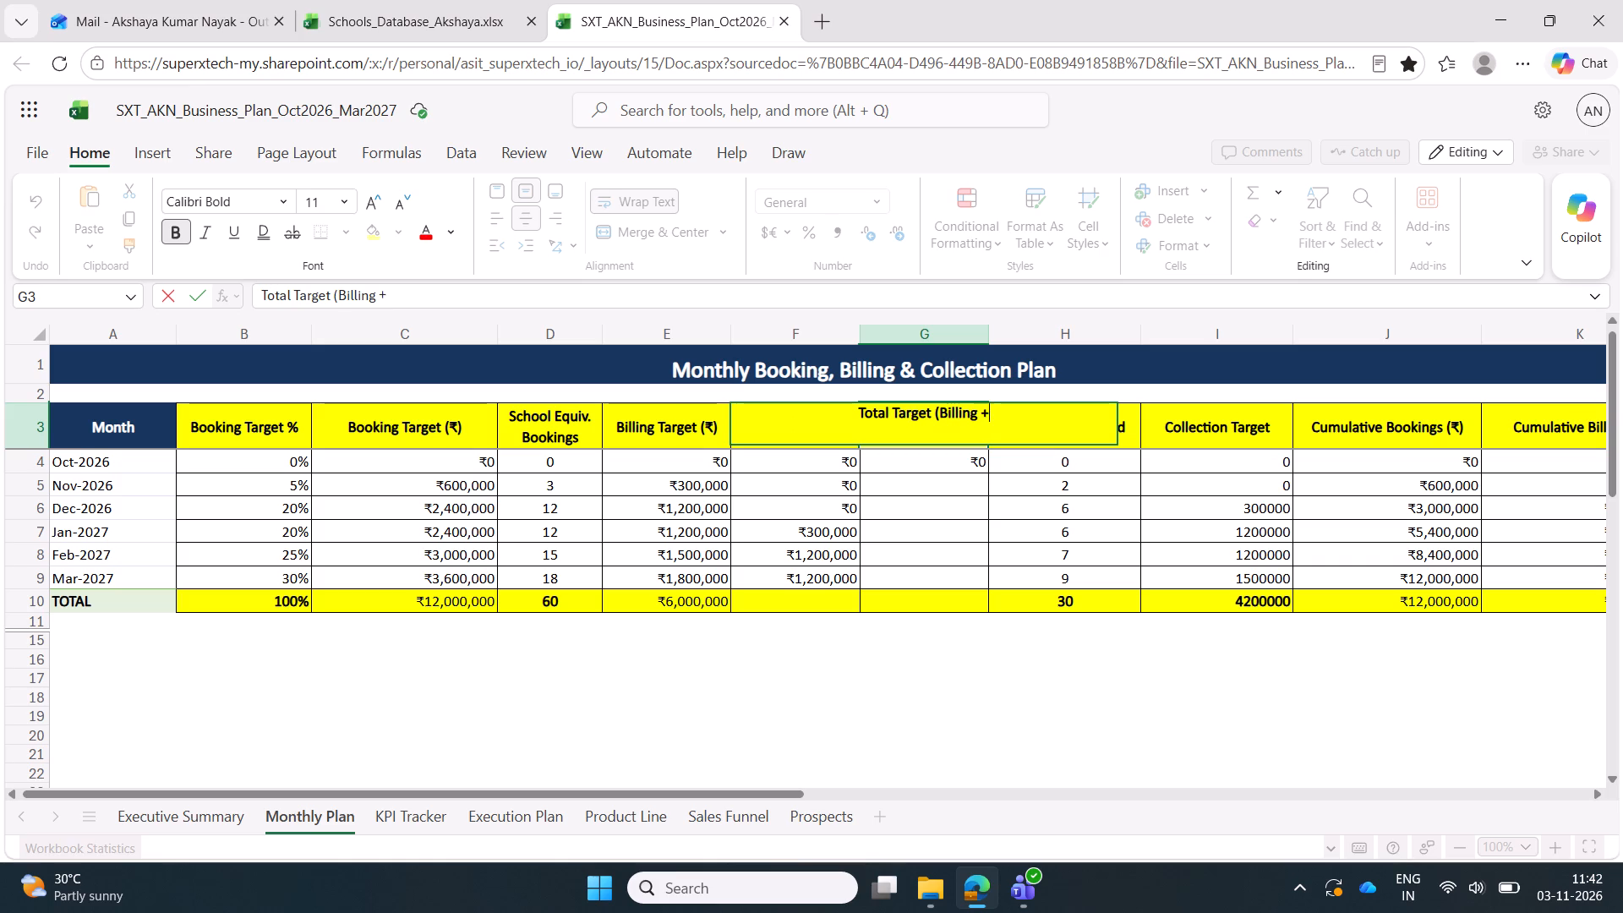
key(space)
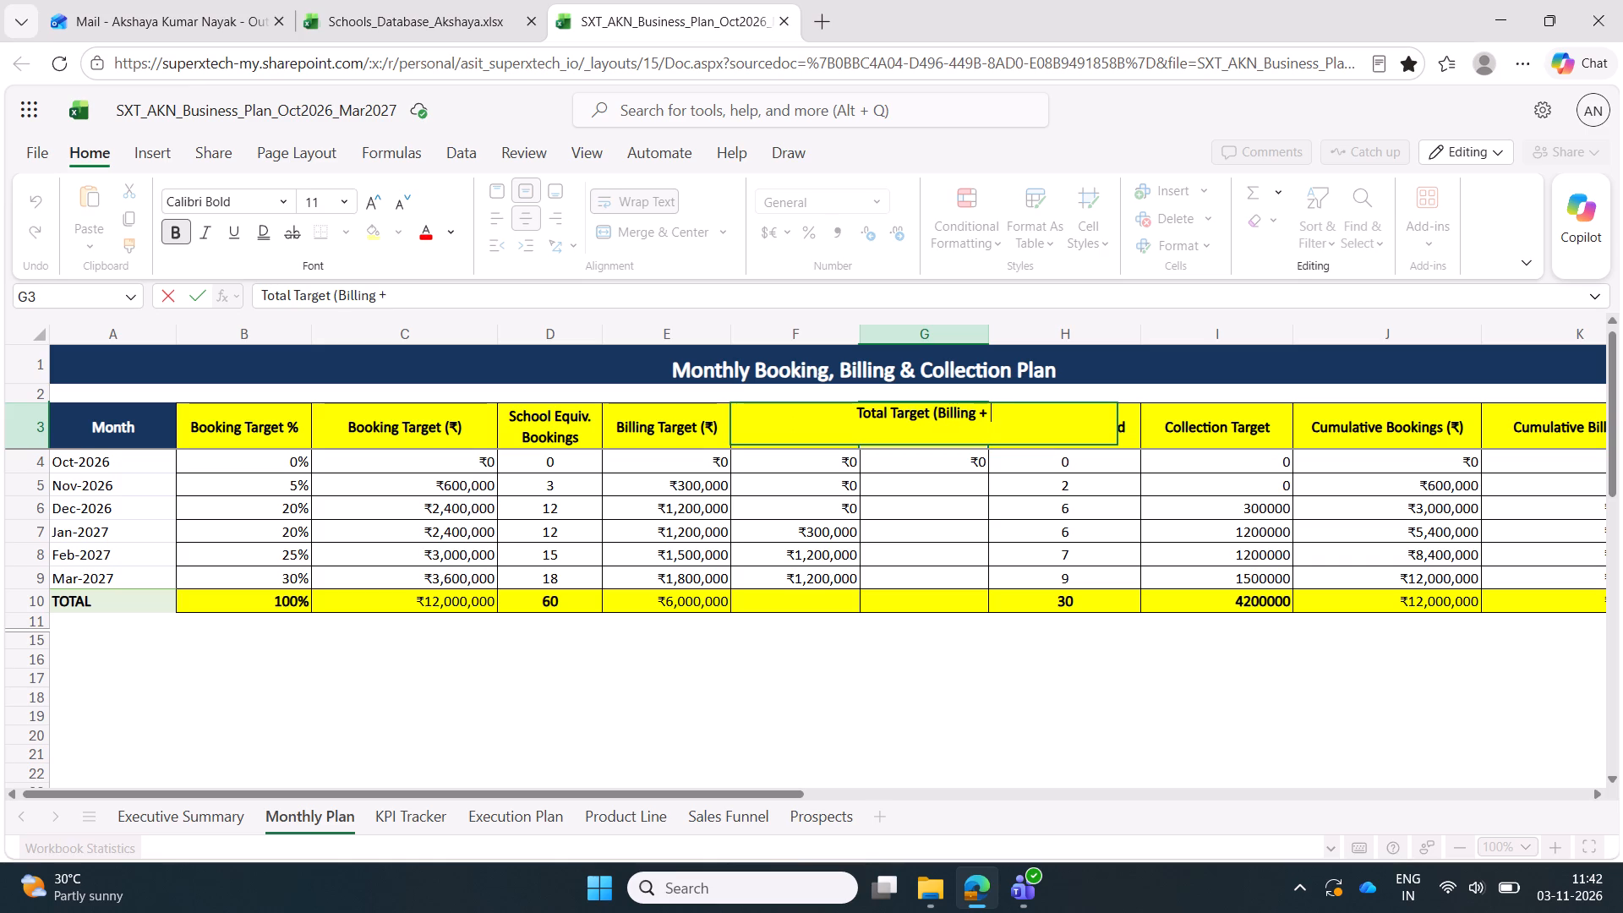
key(BackSpace)
key(BackSpace)
key(BackSpace)
key(BackSpace)
key(BackSpace)
key(BackSpace)
key(BackSpace)
key(BackSpace)
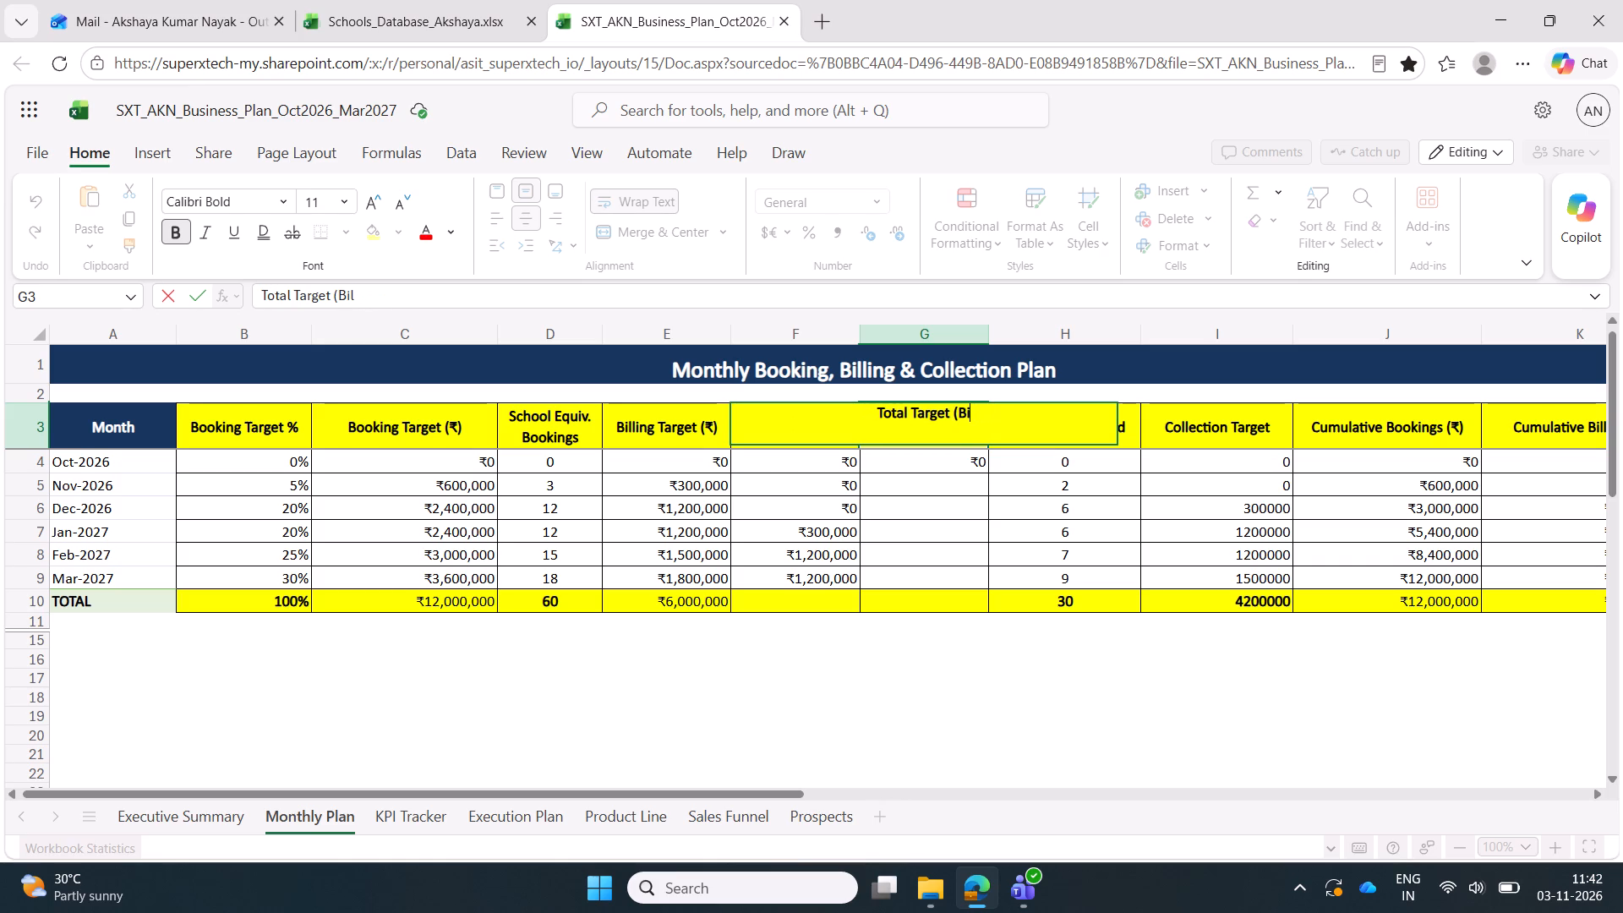
key(BackSpace)
key(BackSpace)
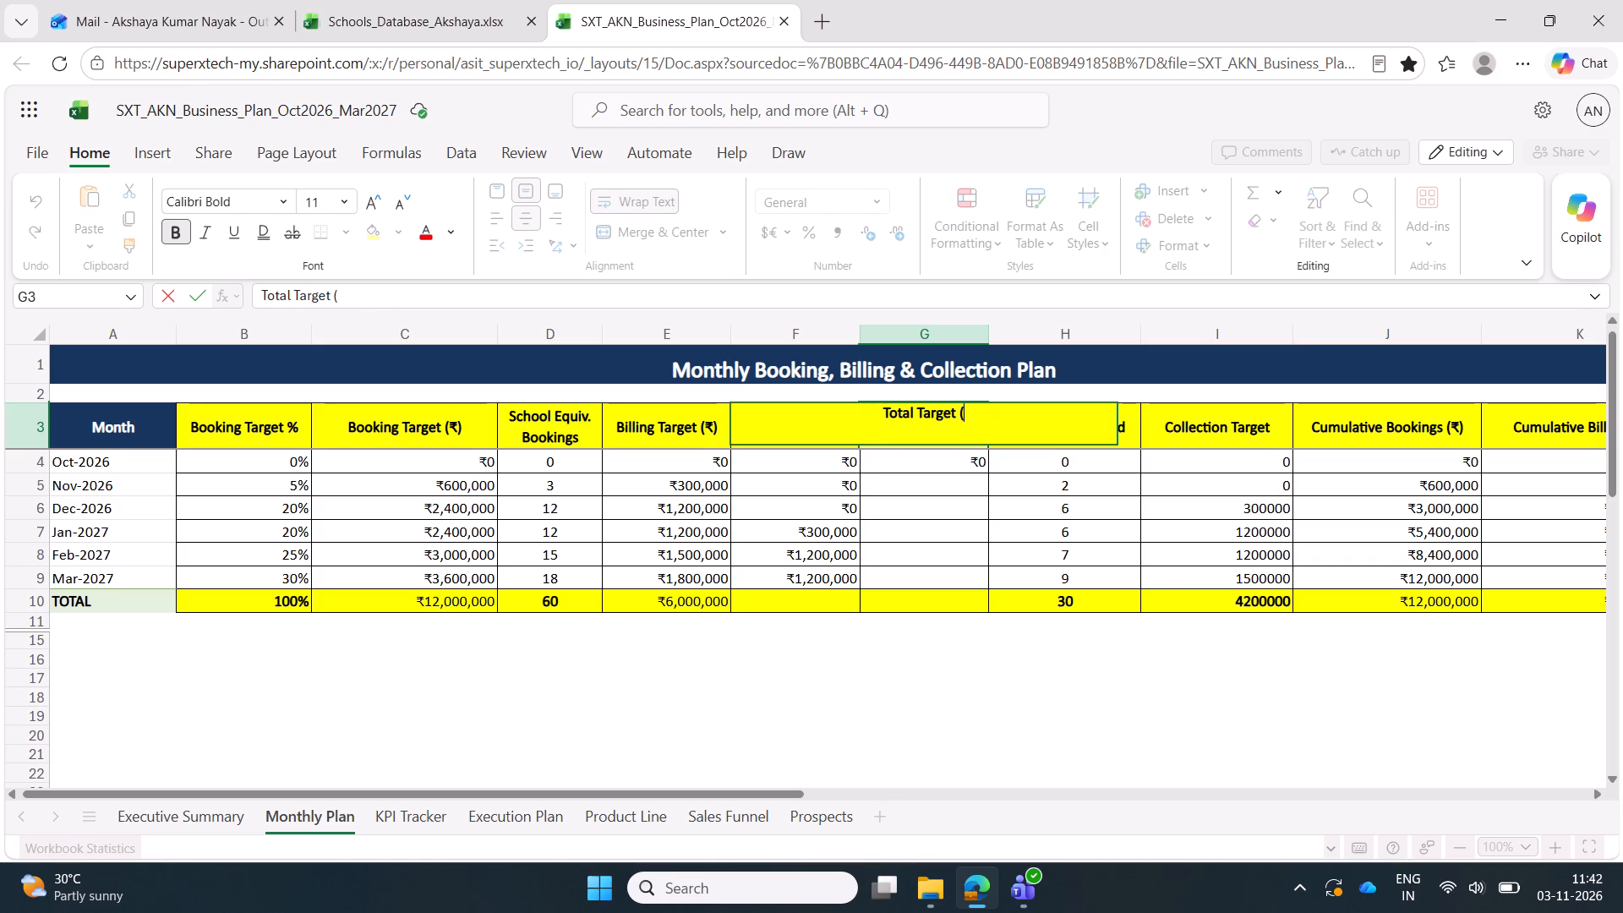
text(Cu)
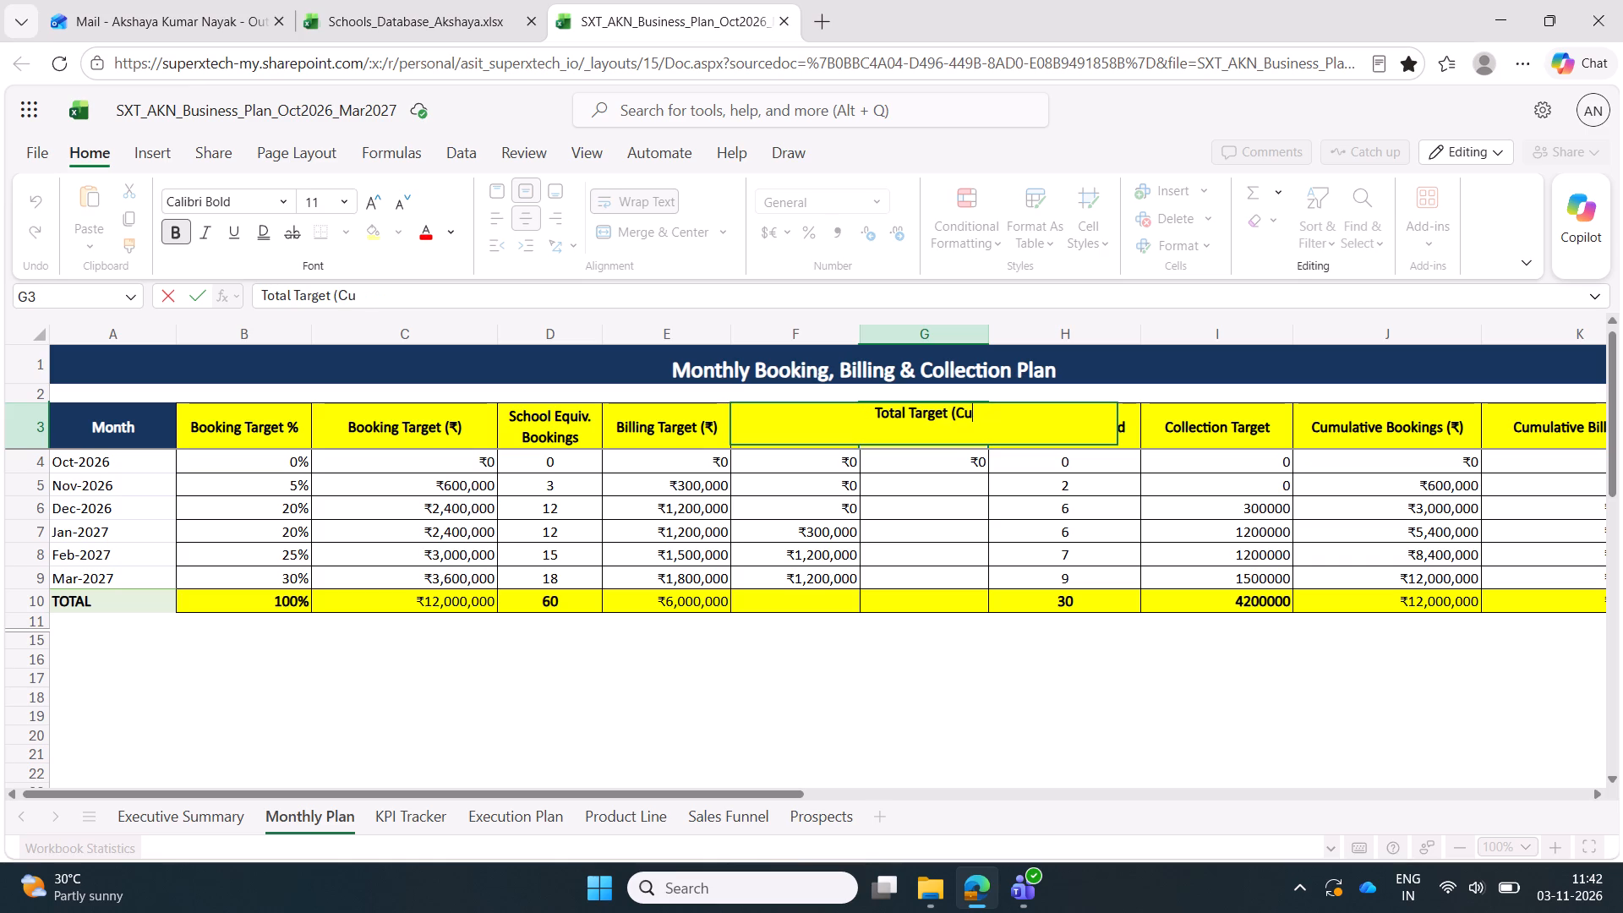
text(rre)
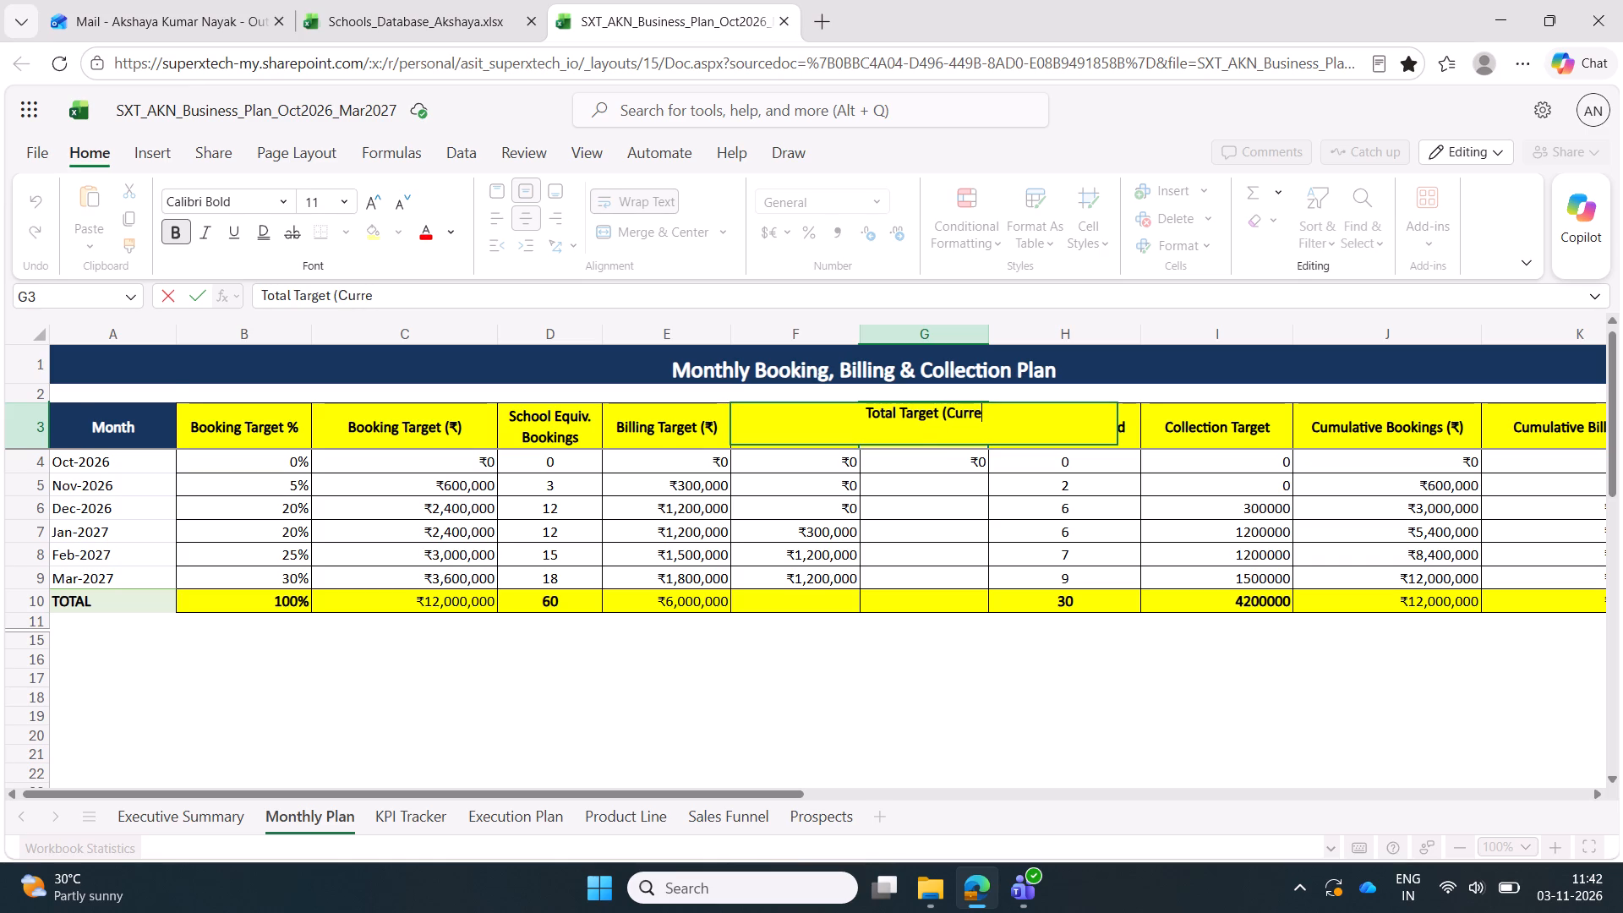
text(nt Month Billing)
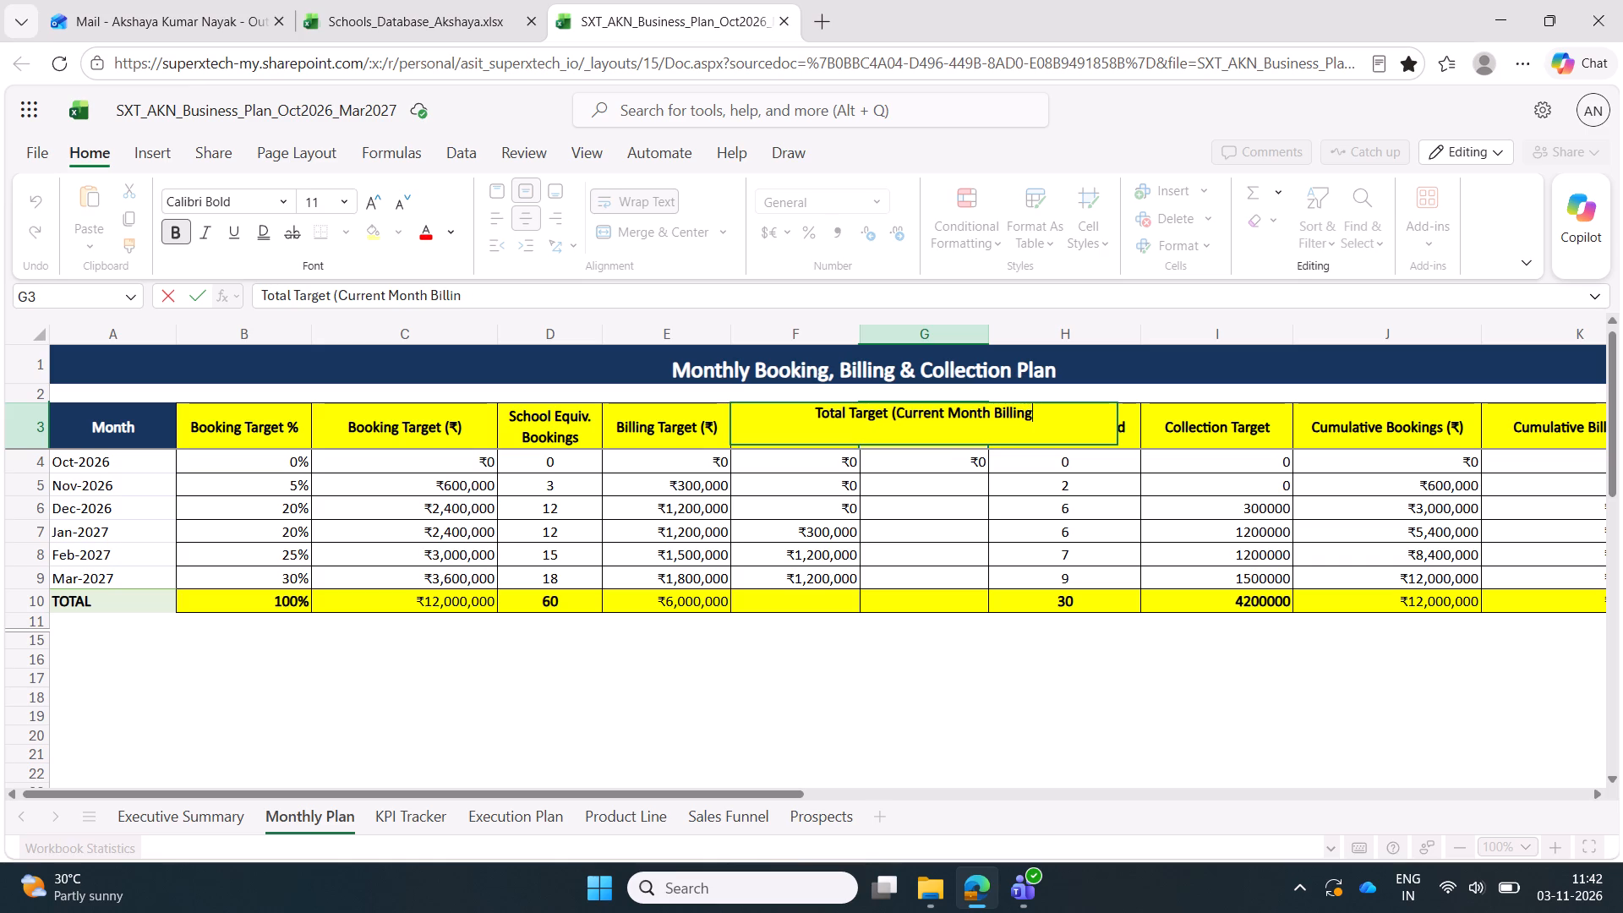
key(space)
text(+ Prev)
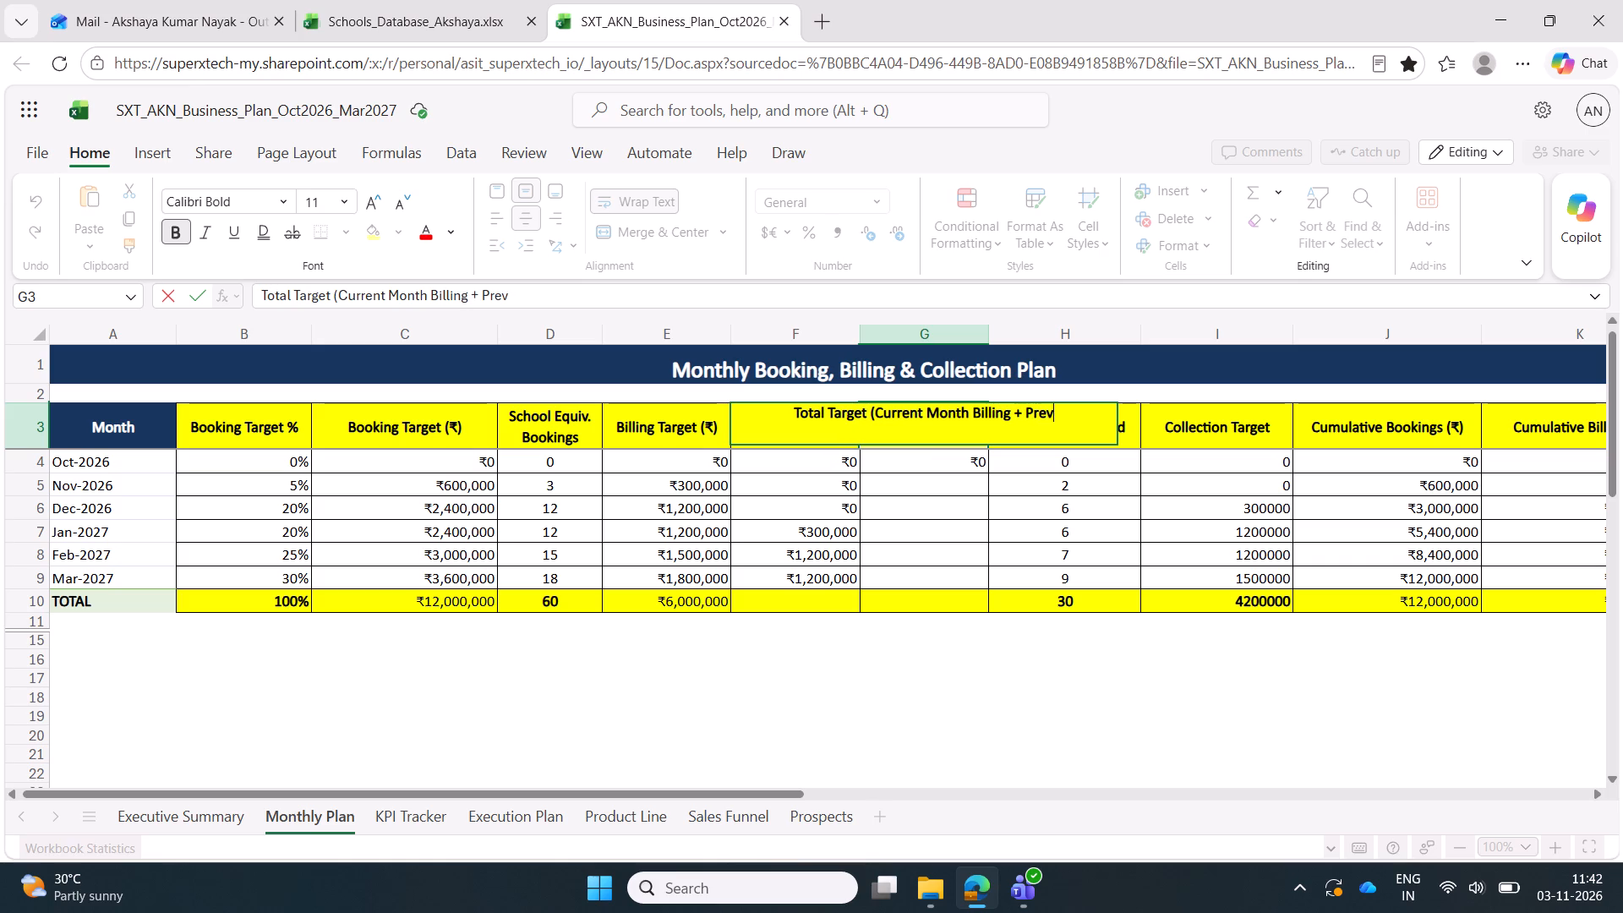
text(ious)
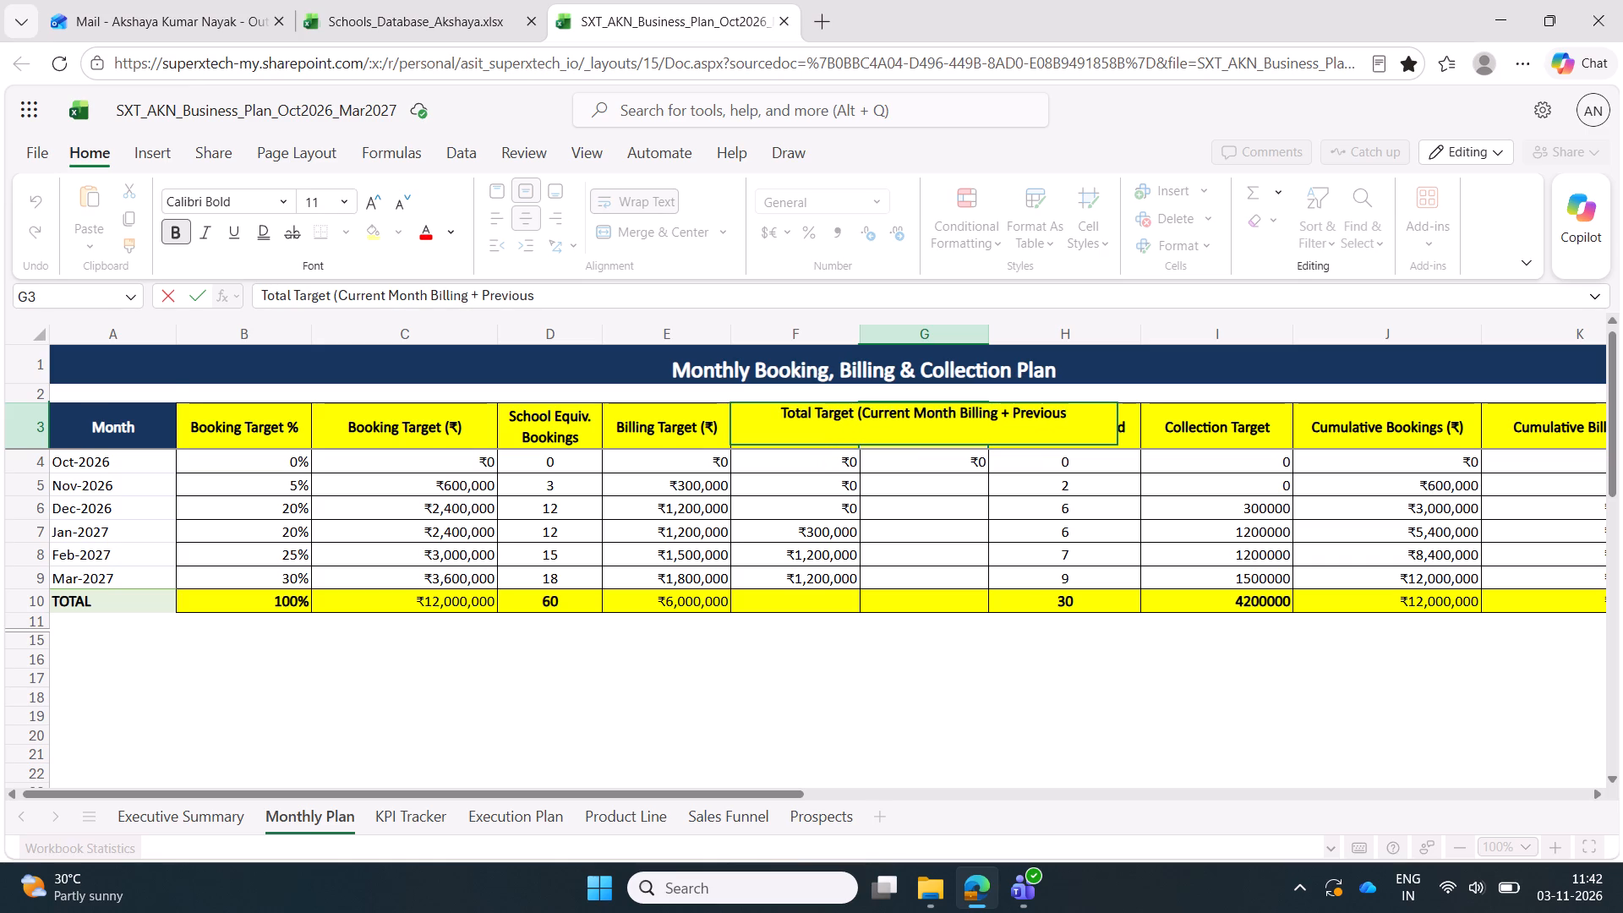
key(space)
text(month Billinh)
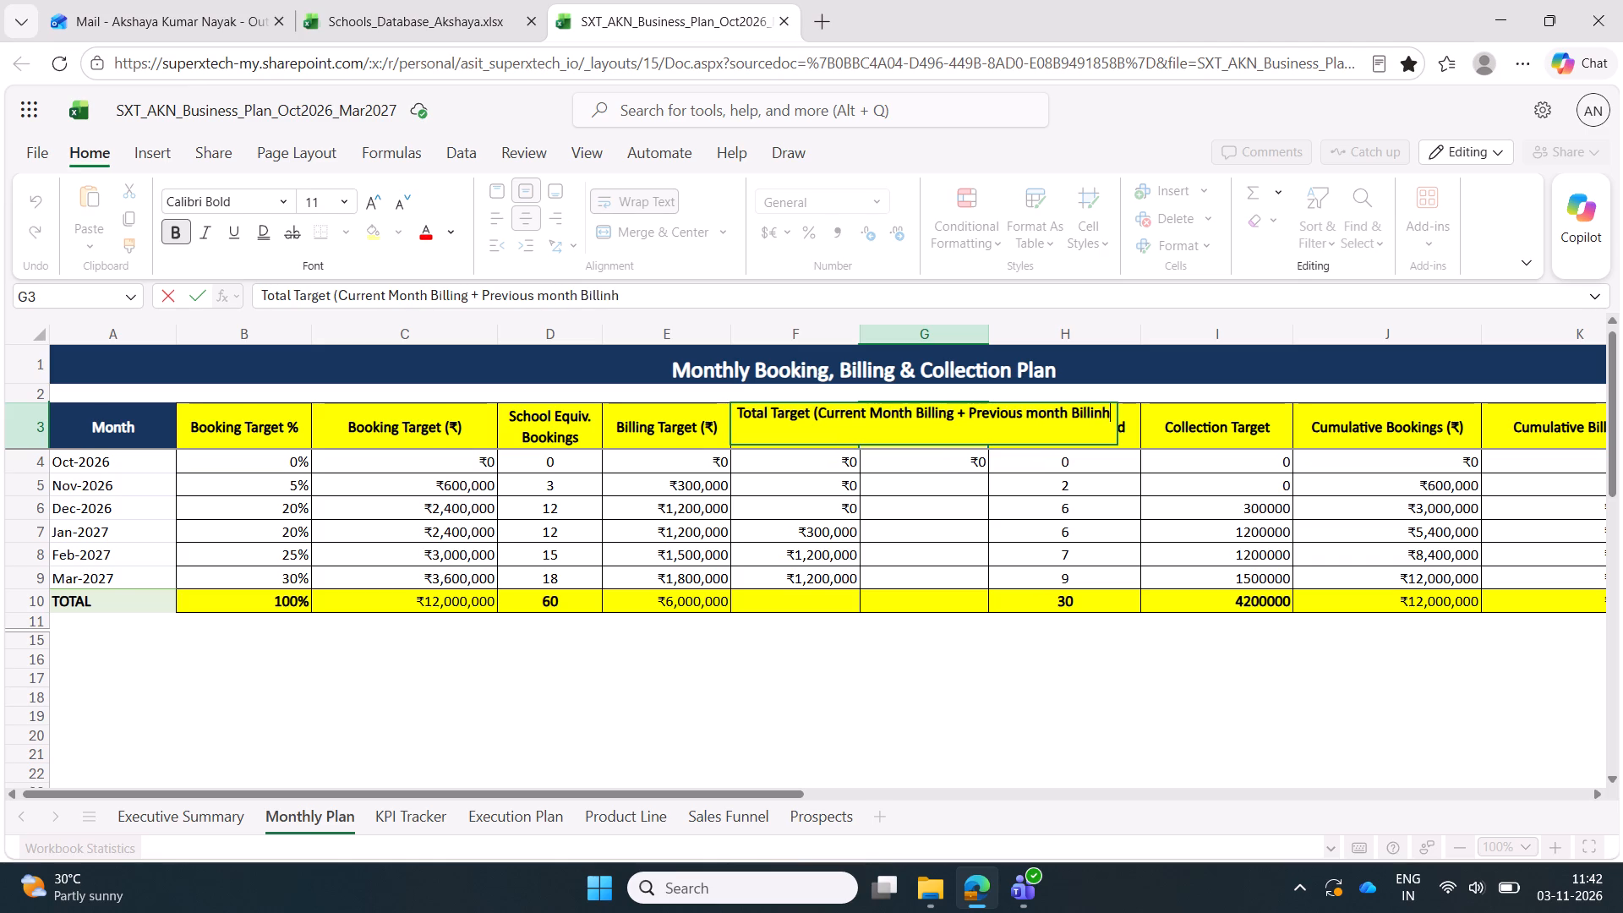
key(BackSpace)
key(BackSpace)
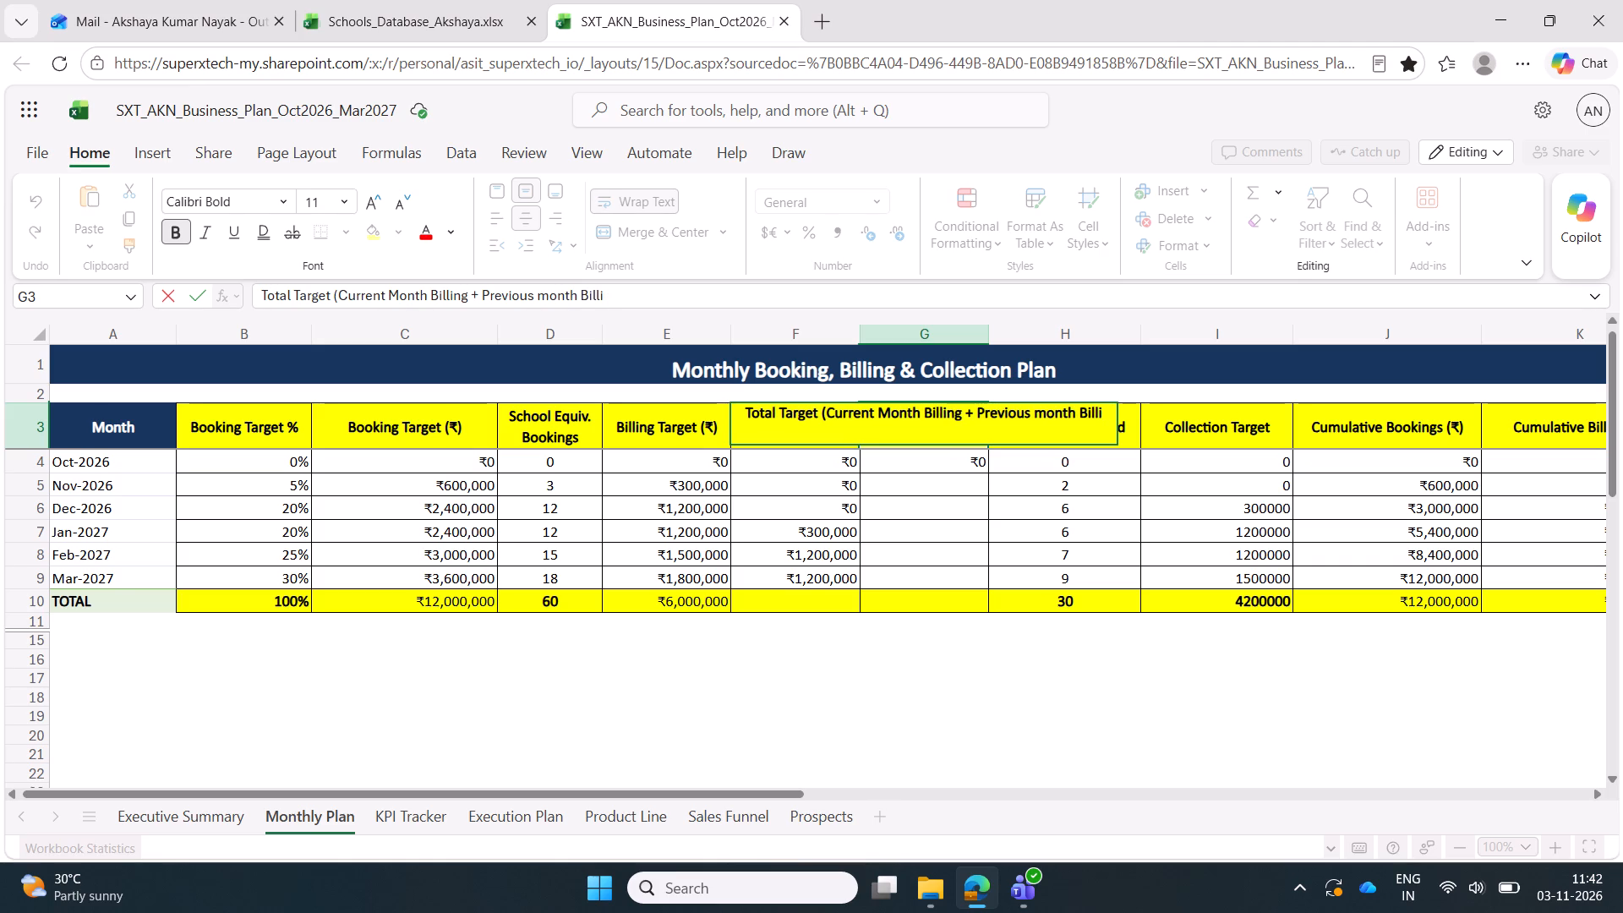
text(ng)
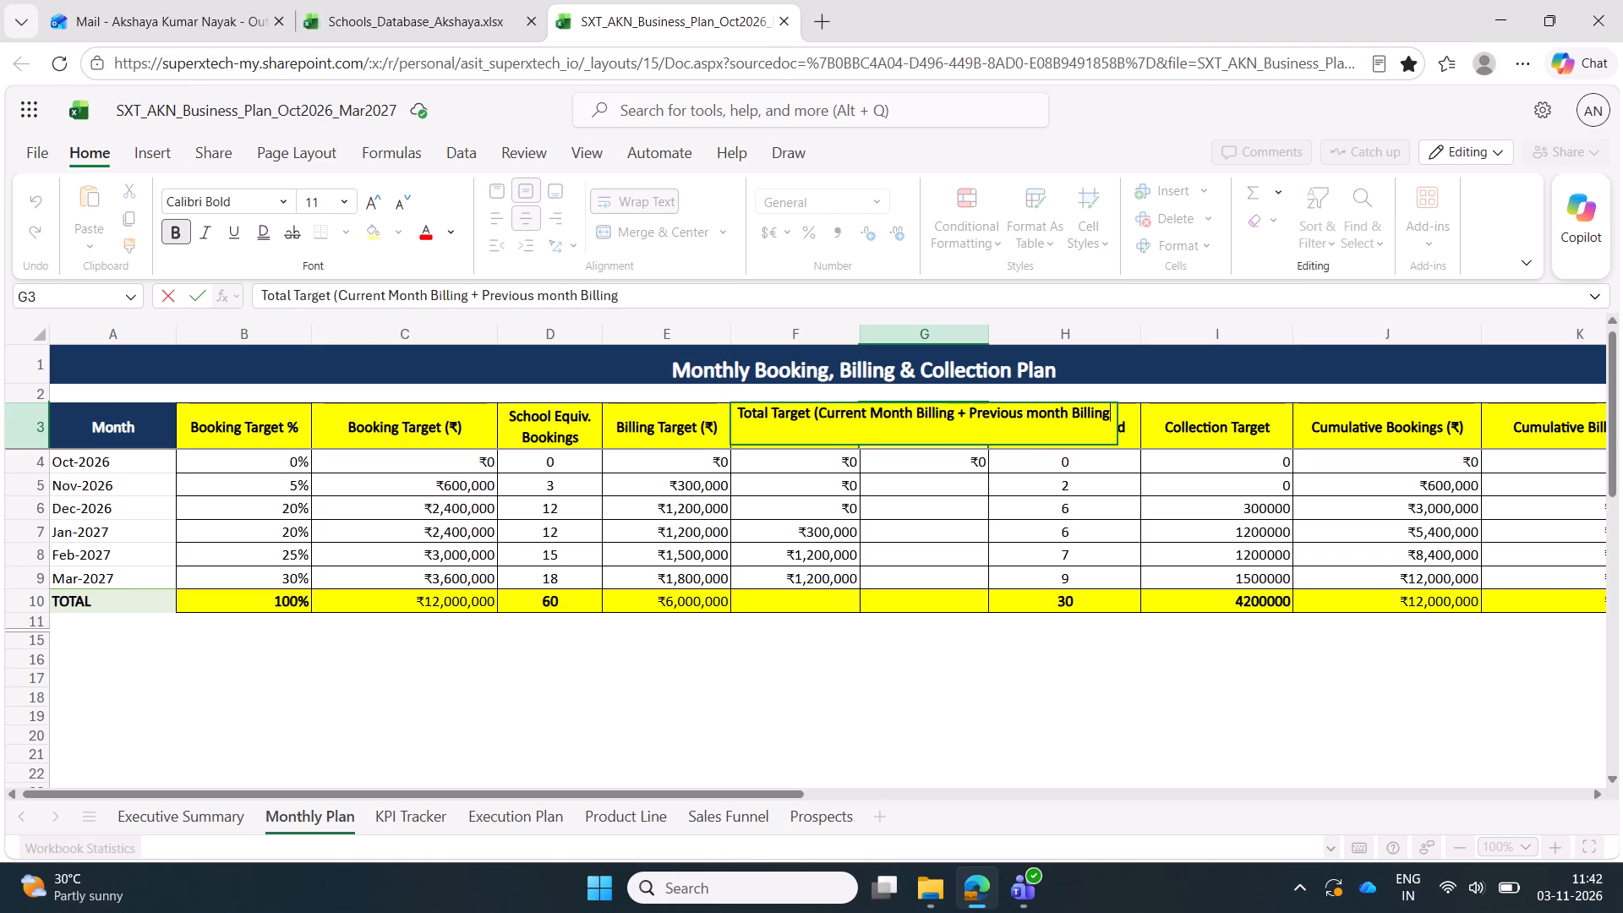
key(shift+parenright)
key(Return)
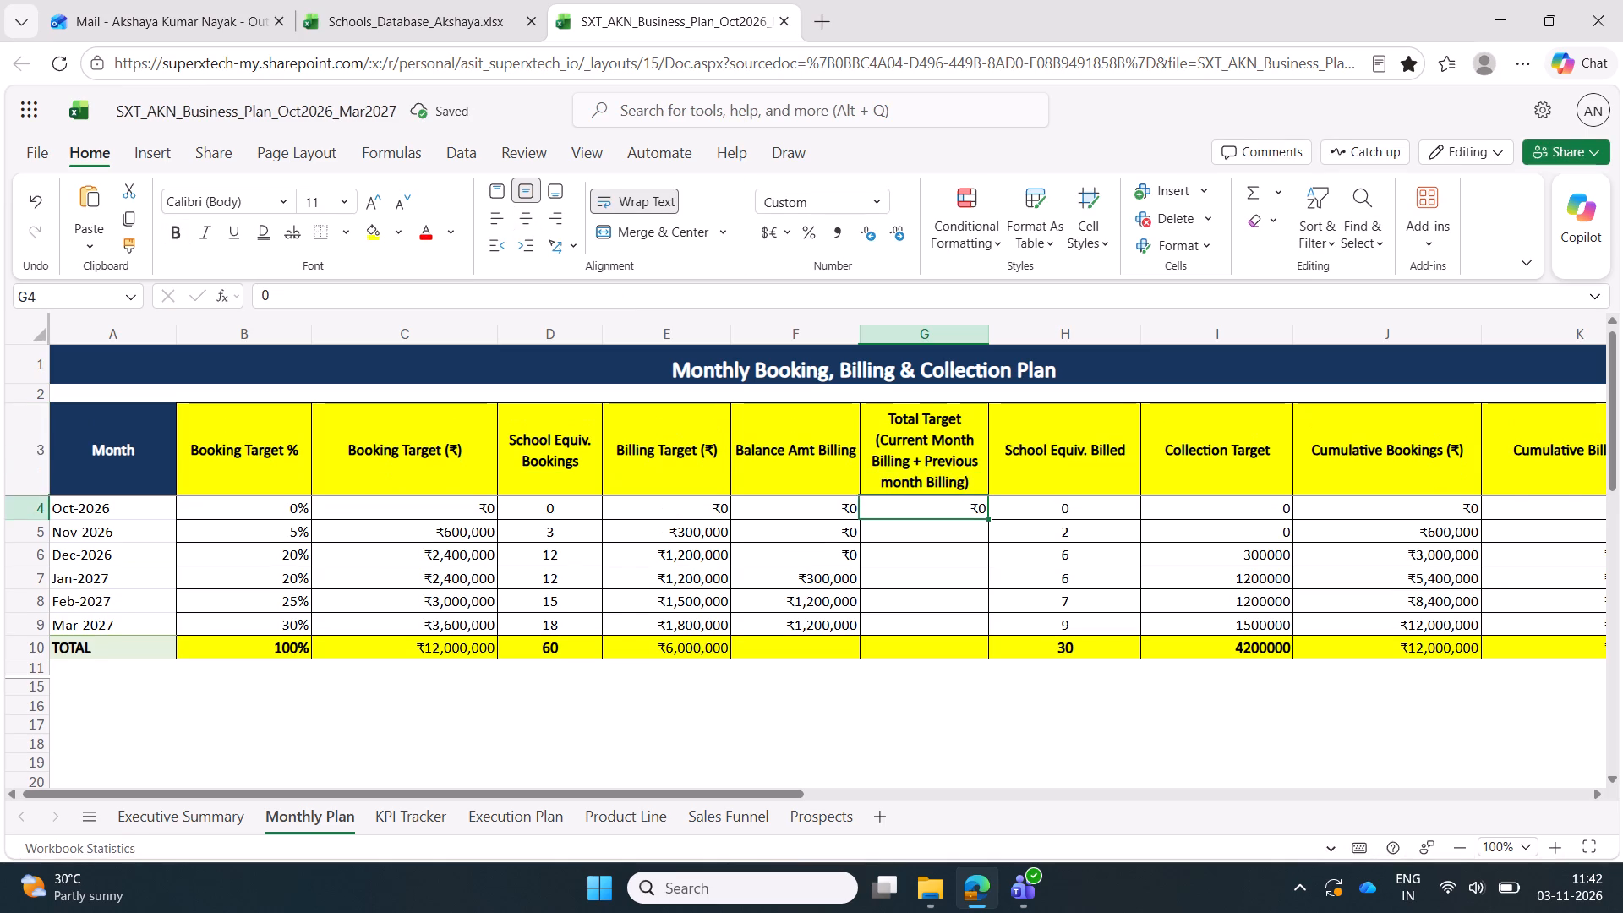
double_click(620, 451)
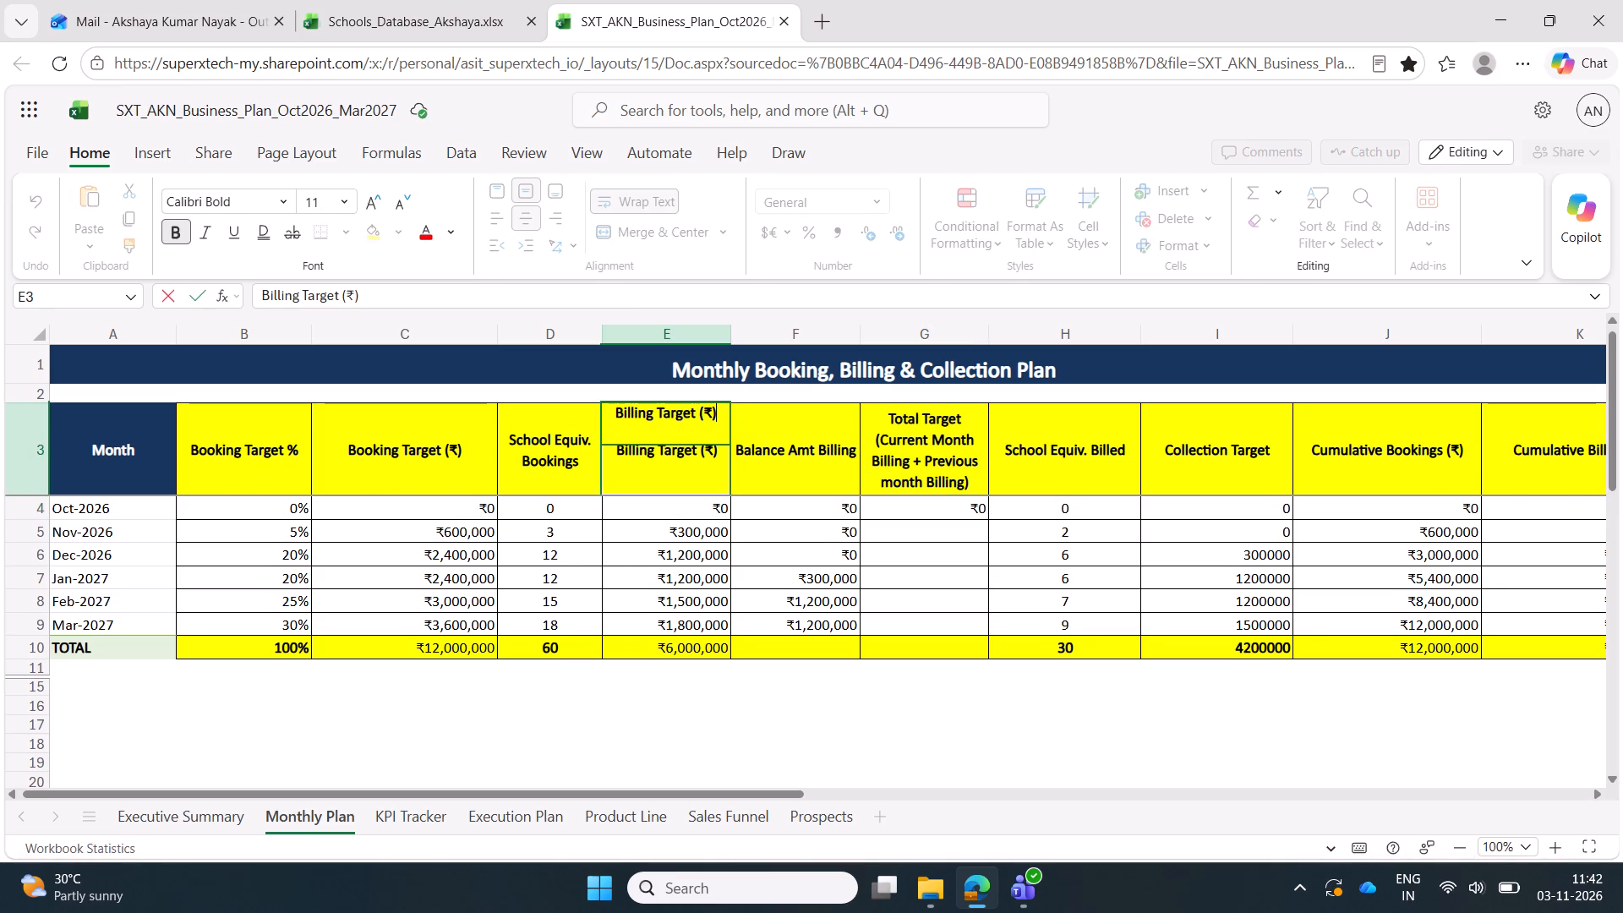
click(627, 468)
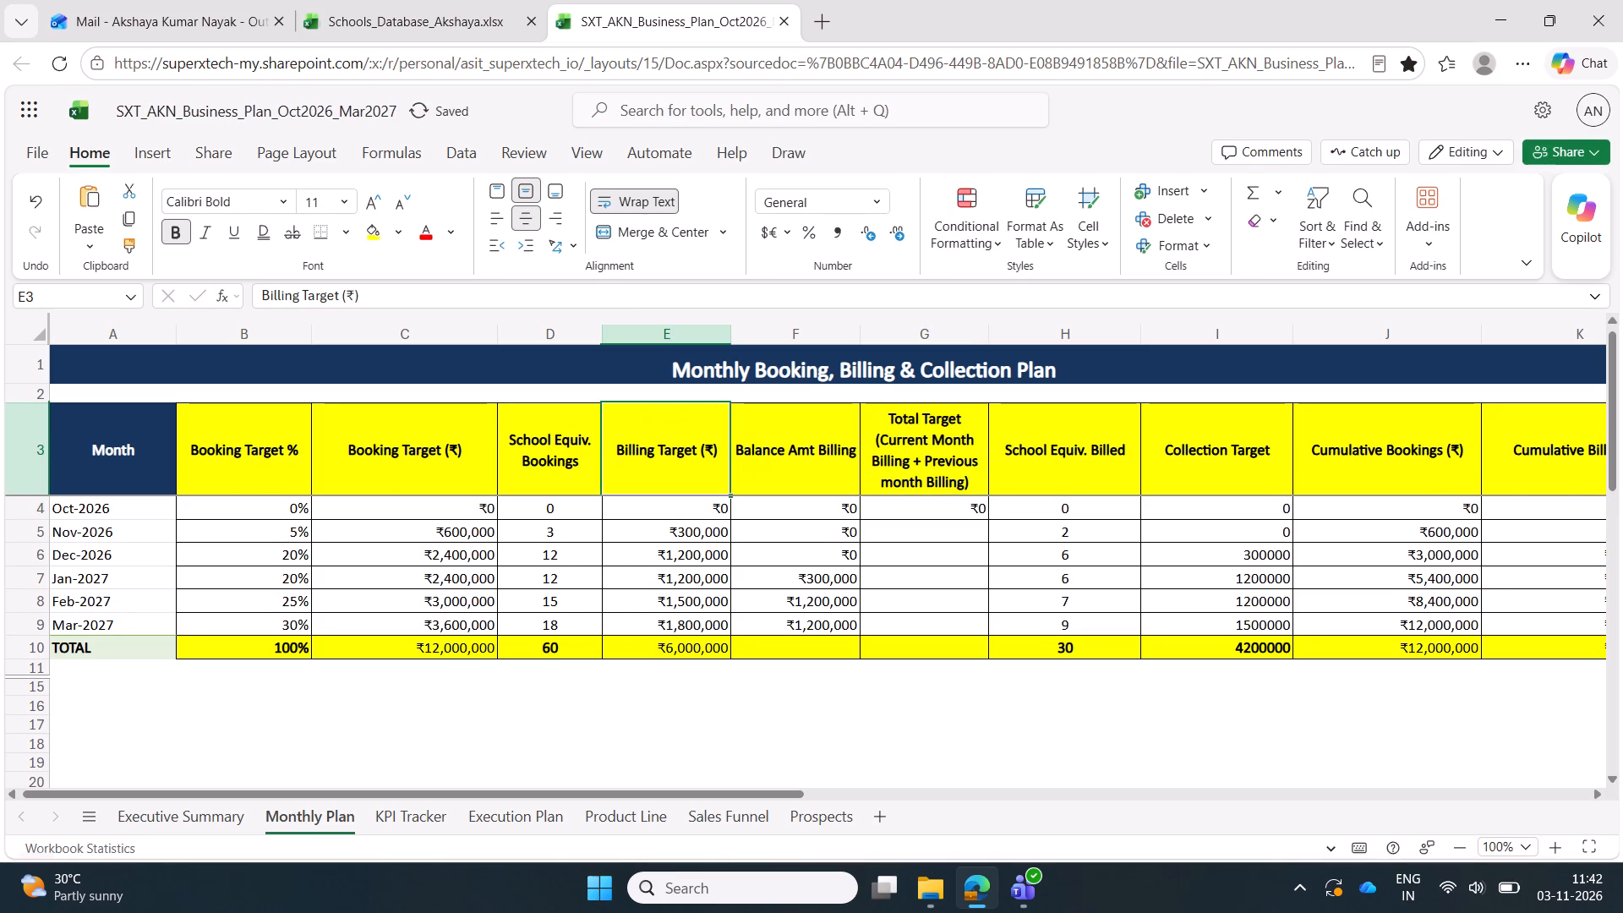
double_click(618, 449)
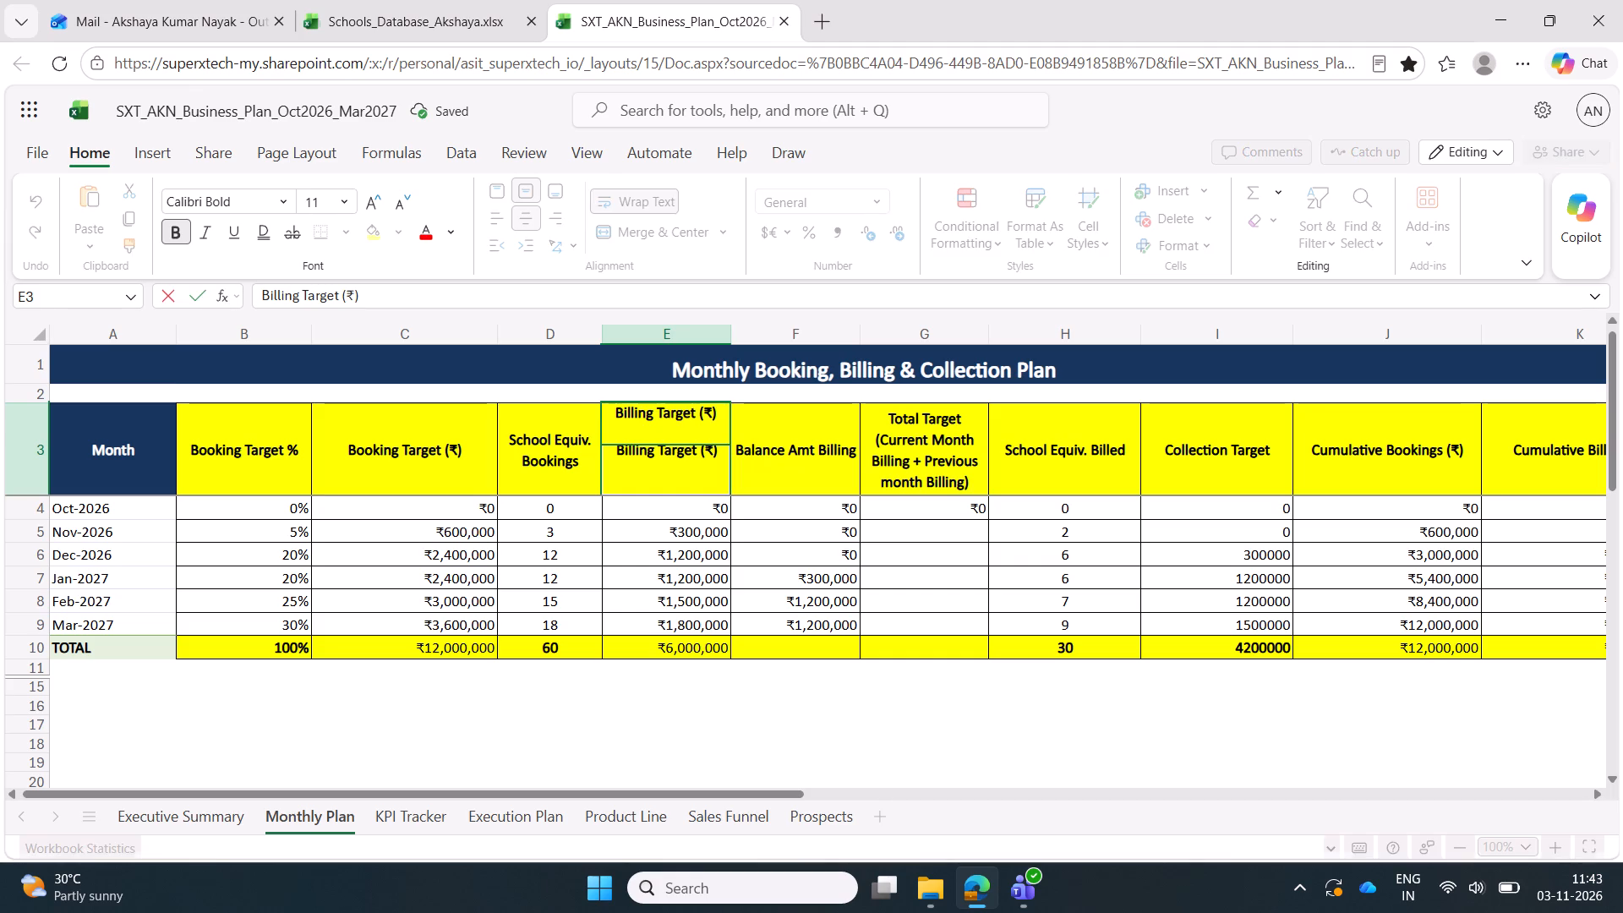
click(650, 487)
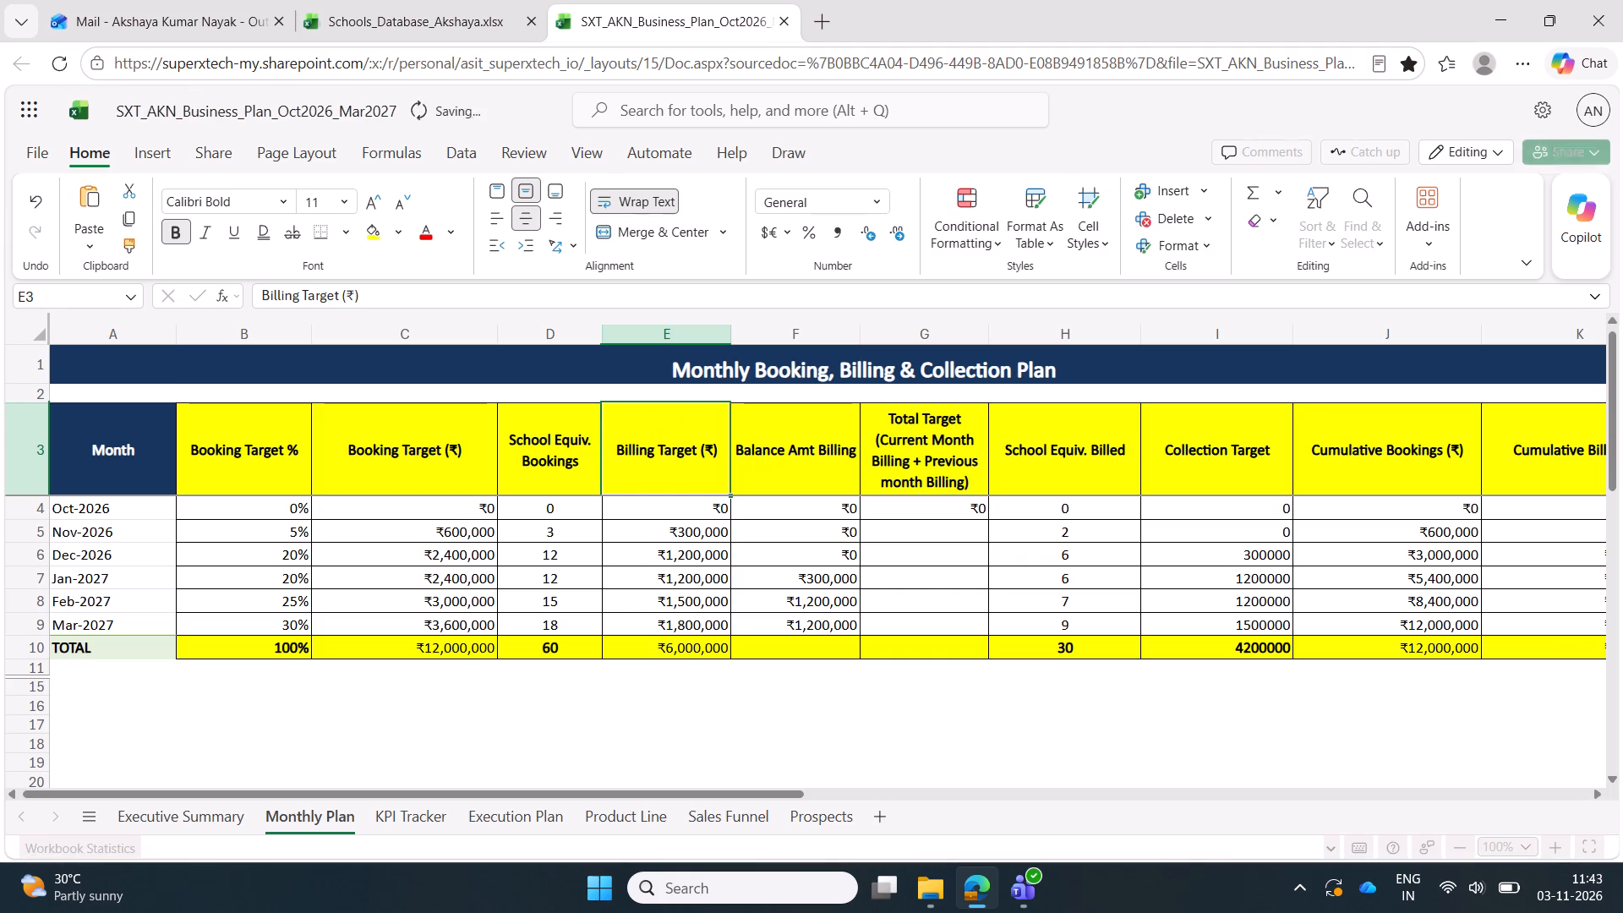
Rename the Billing Target header in cell E3 to "Current month Billing Target (₹)".
click(661, 448)
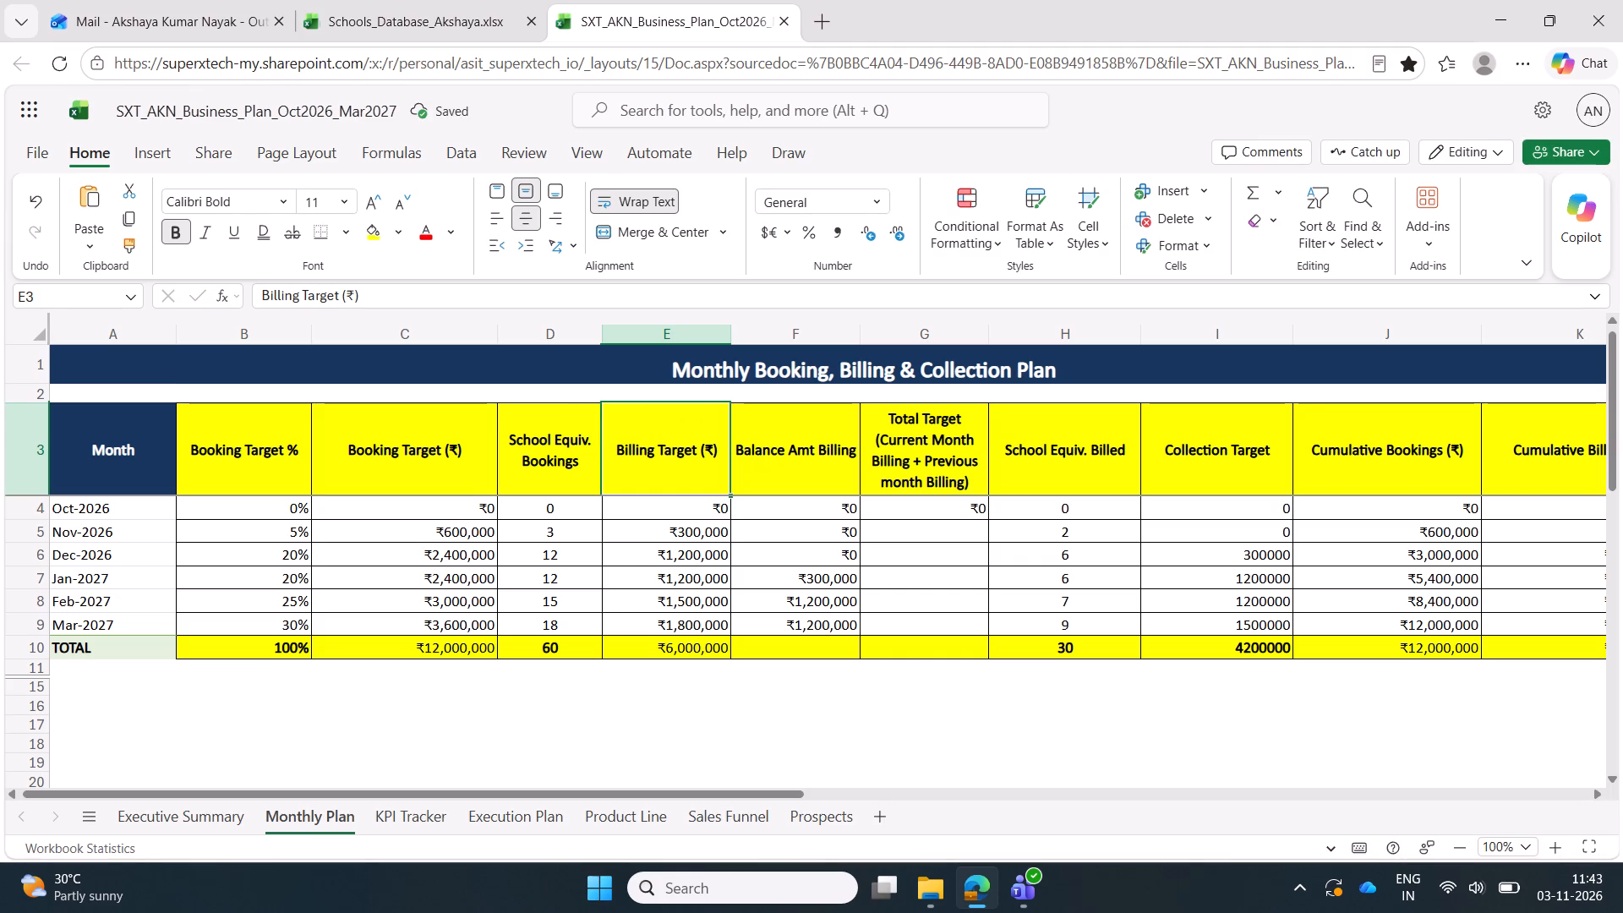
double_click(637, 448)
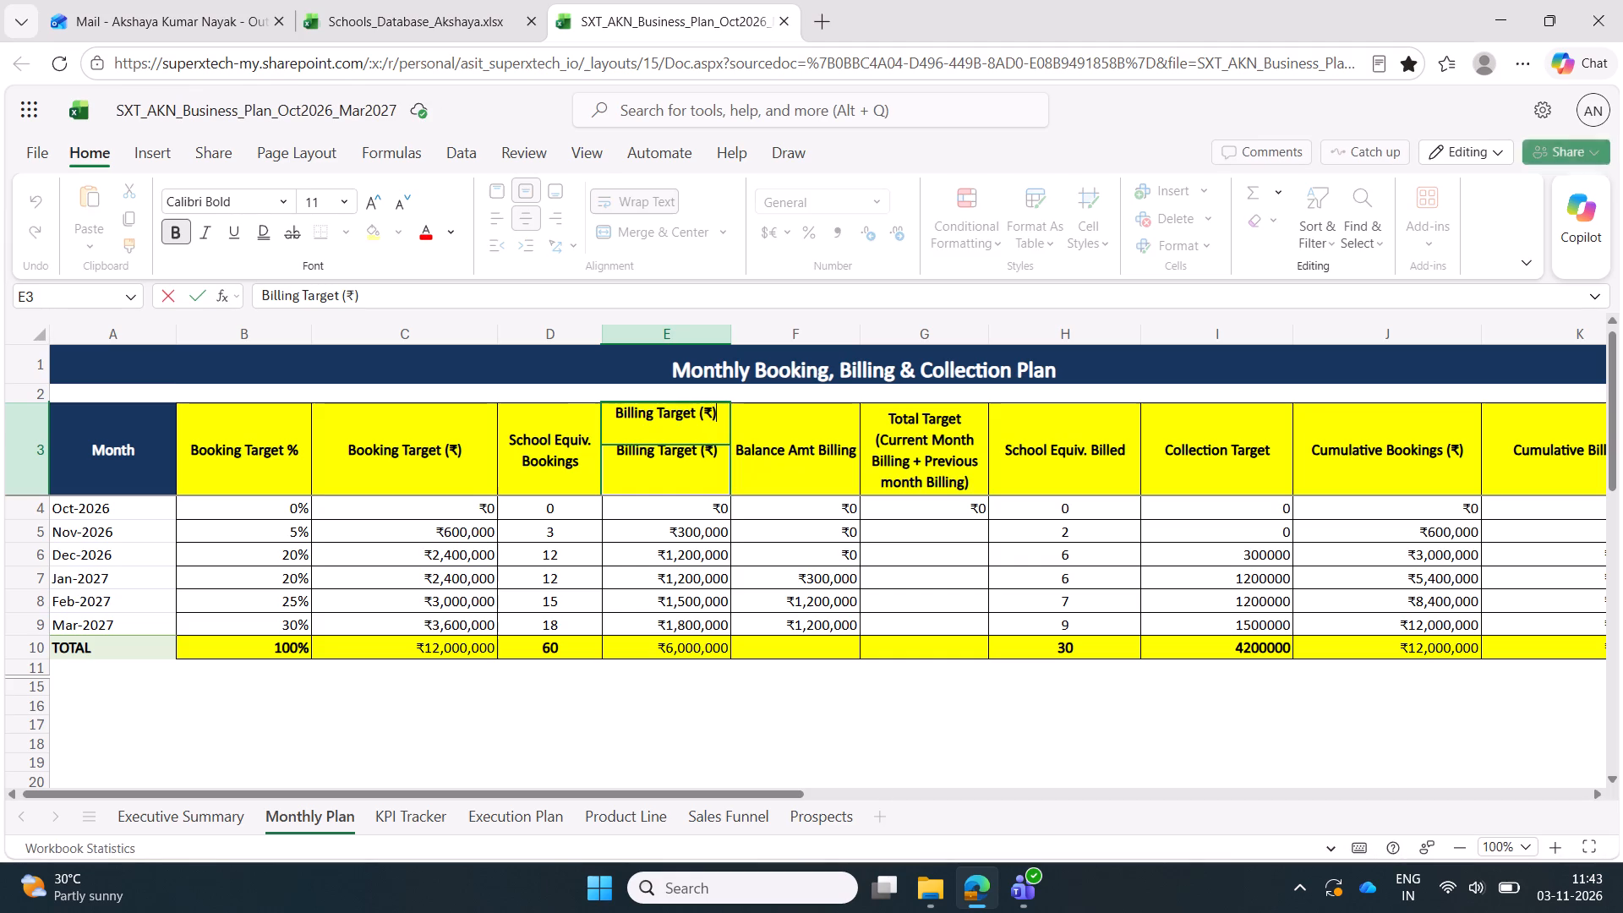
click(615, 415)
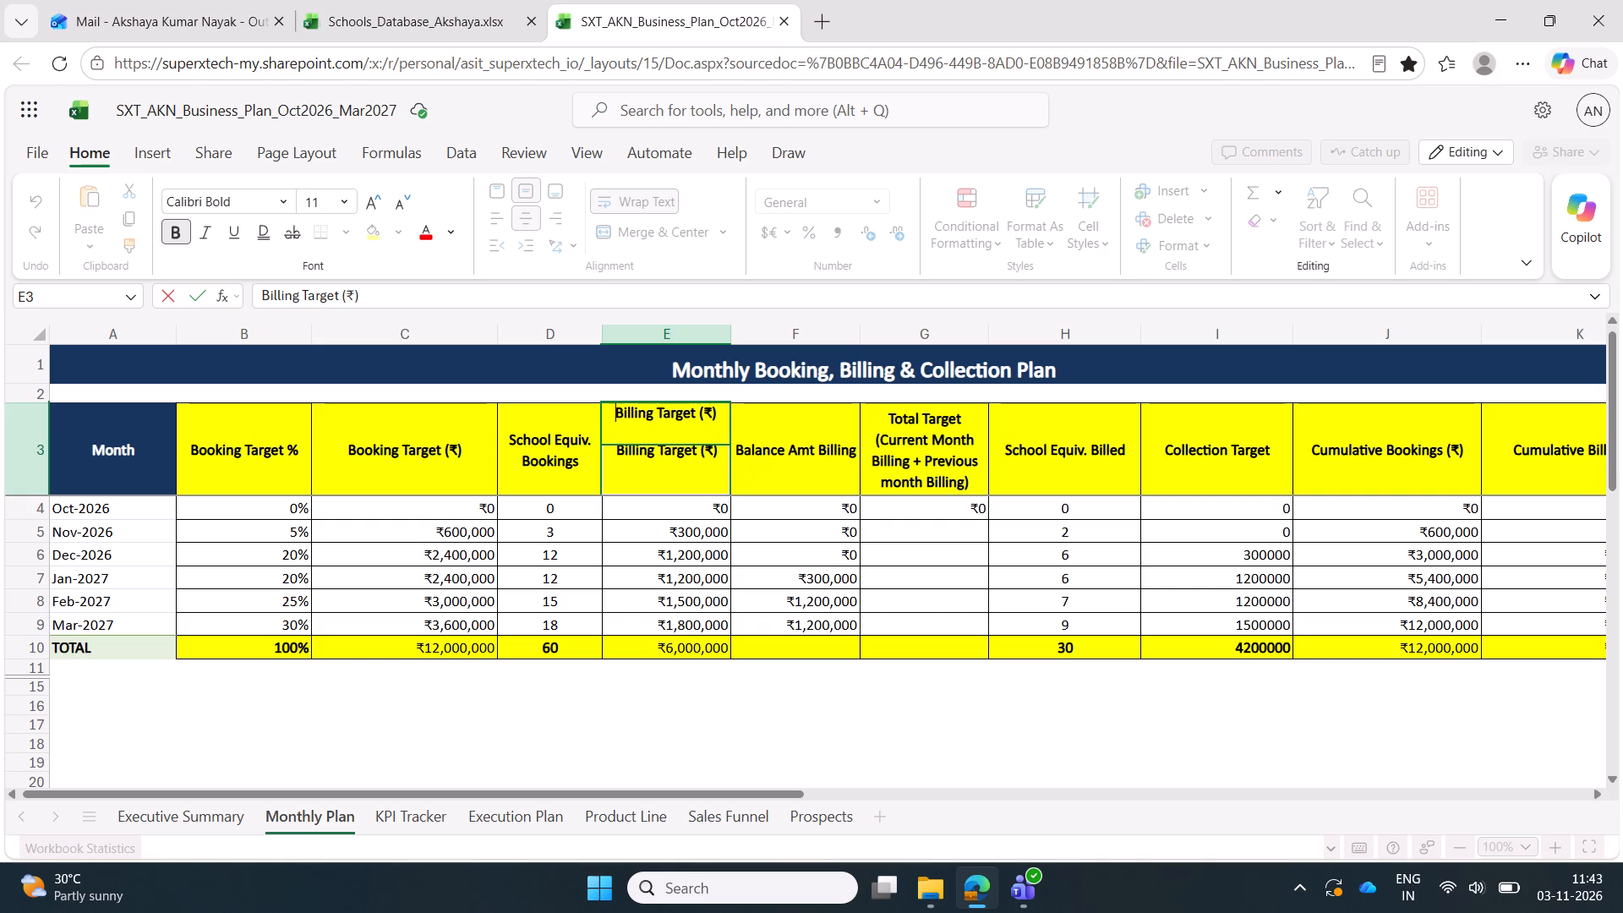
key(shift+c)
text(urrent)
key(space)
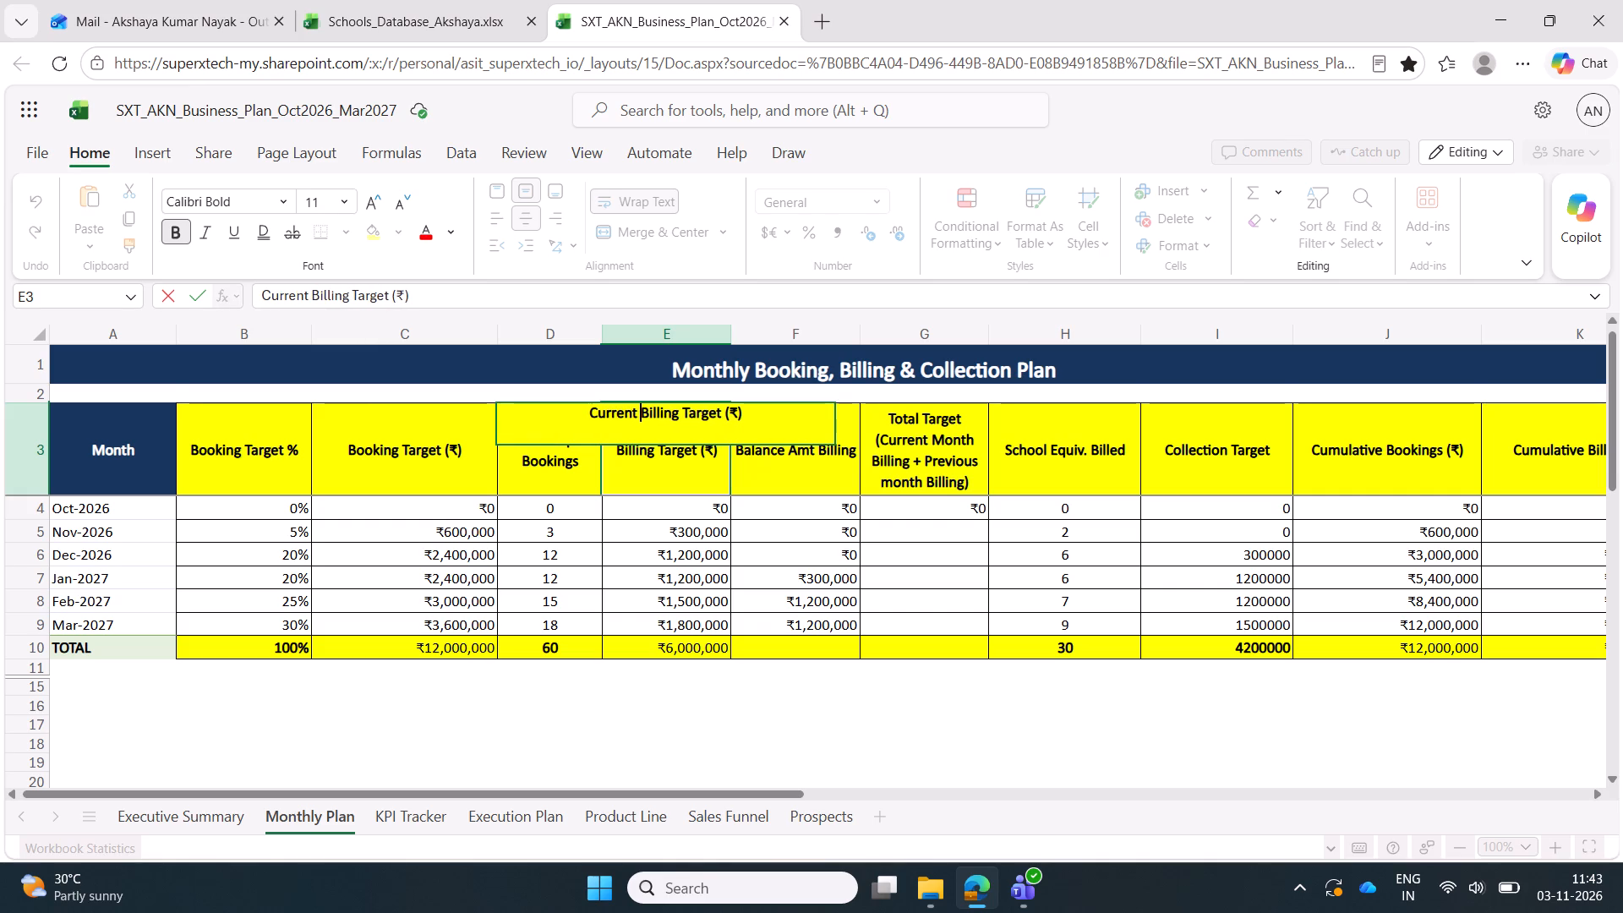
text(minth)
key(space)
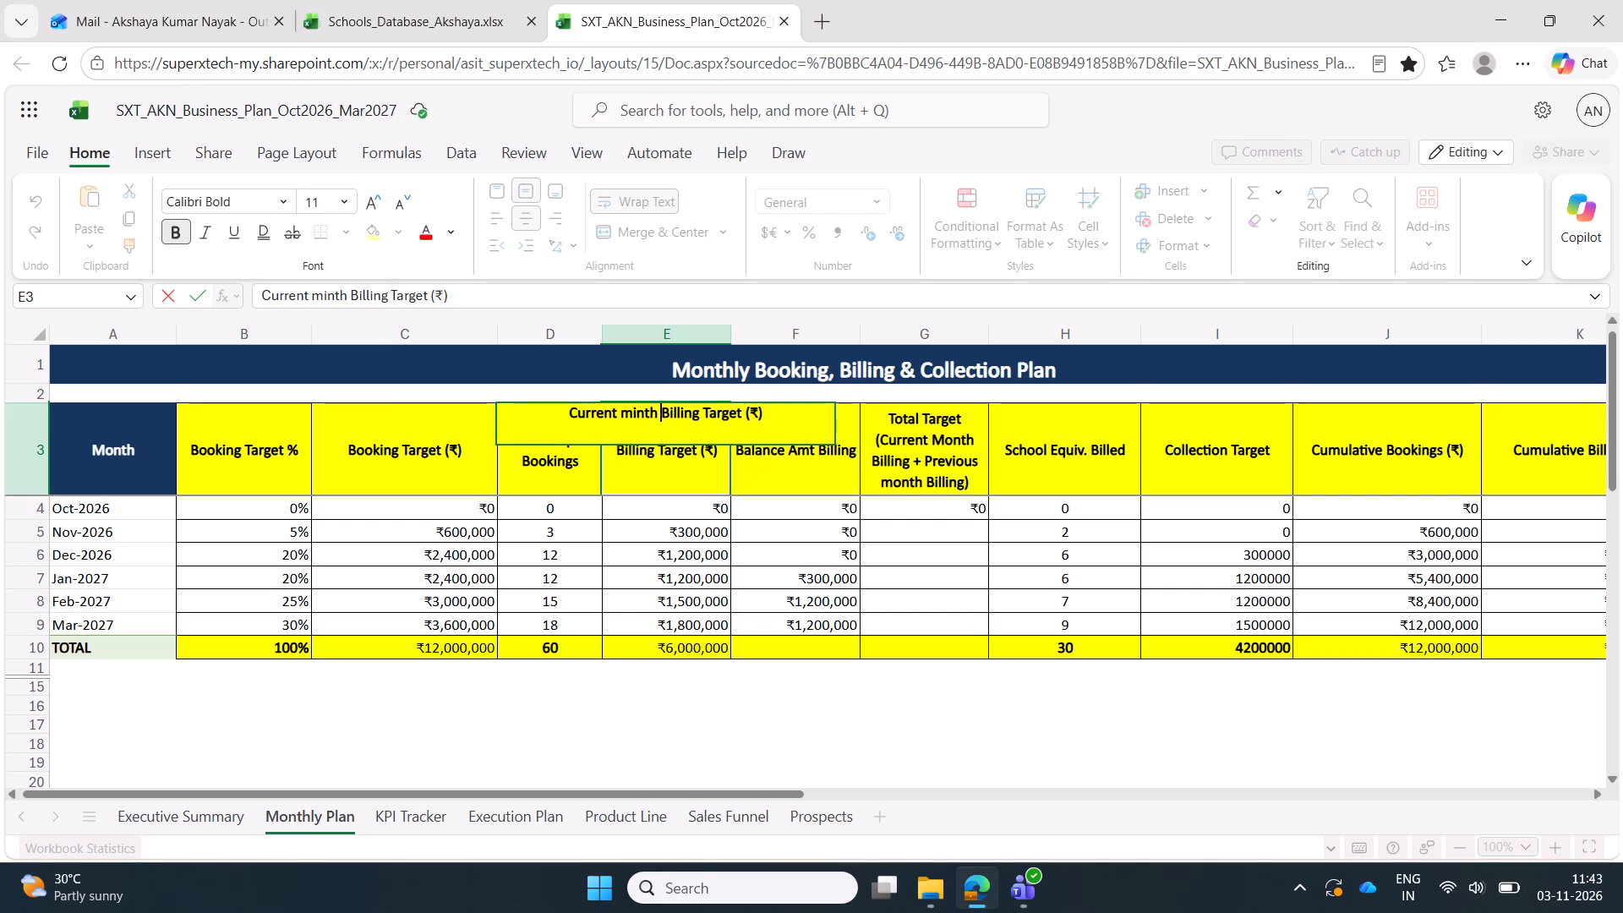
key(BackSpace)
key(BackSpace)
key(BackSpace)
key(BackSpace)
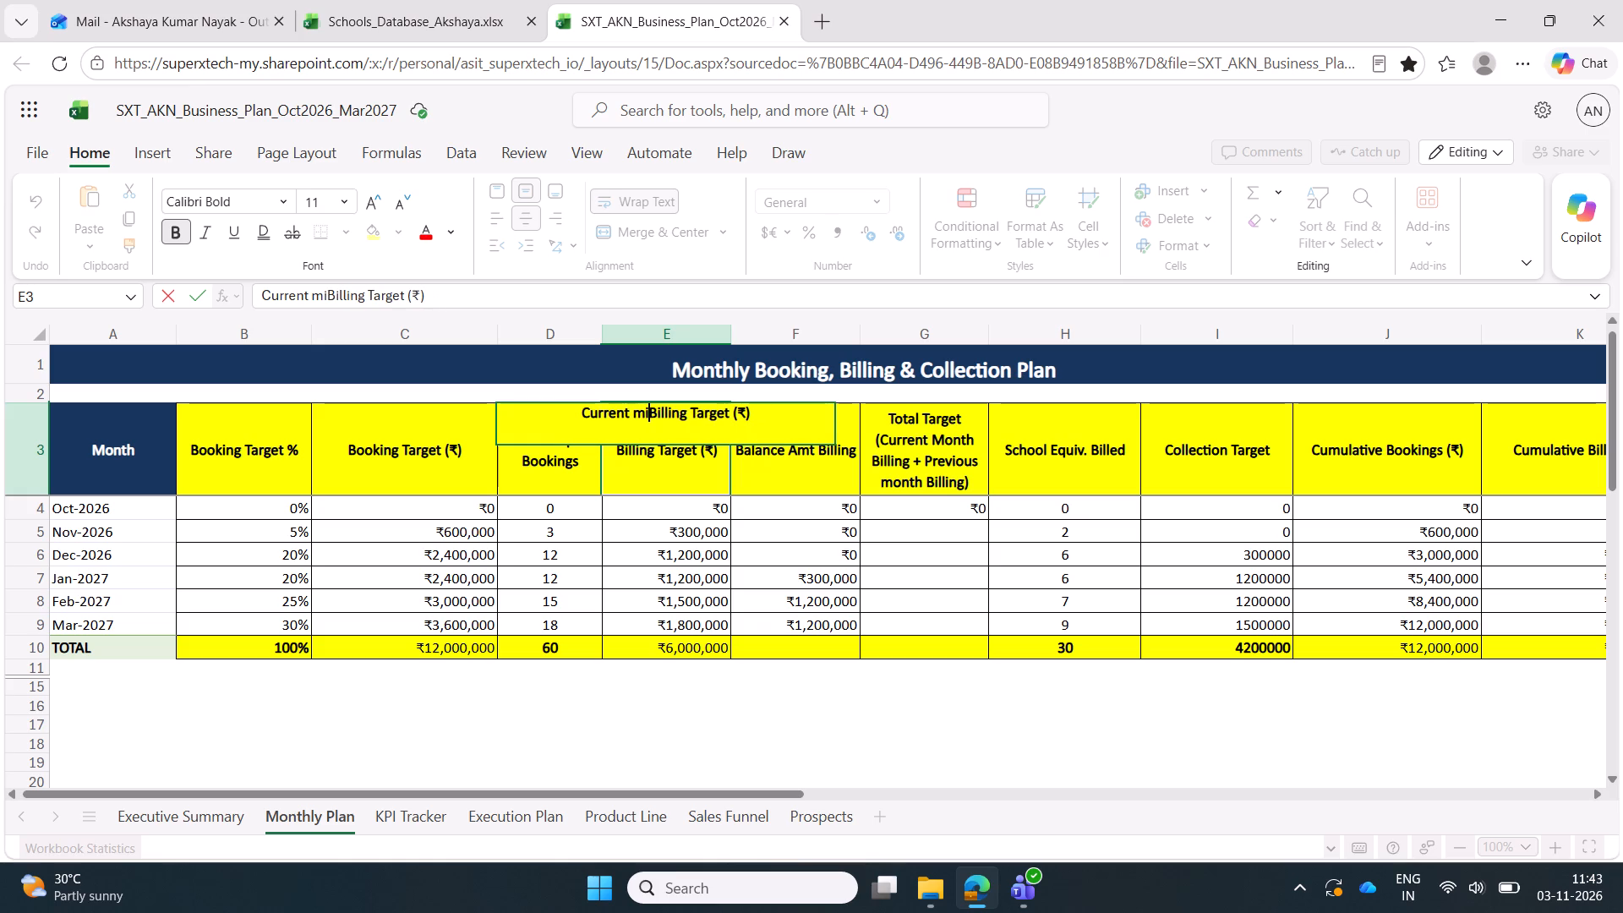
key(BackSpace)
text(onth)
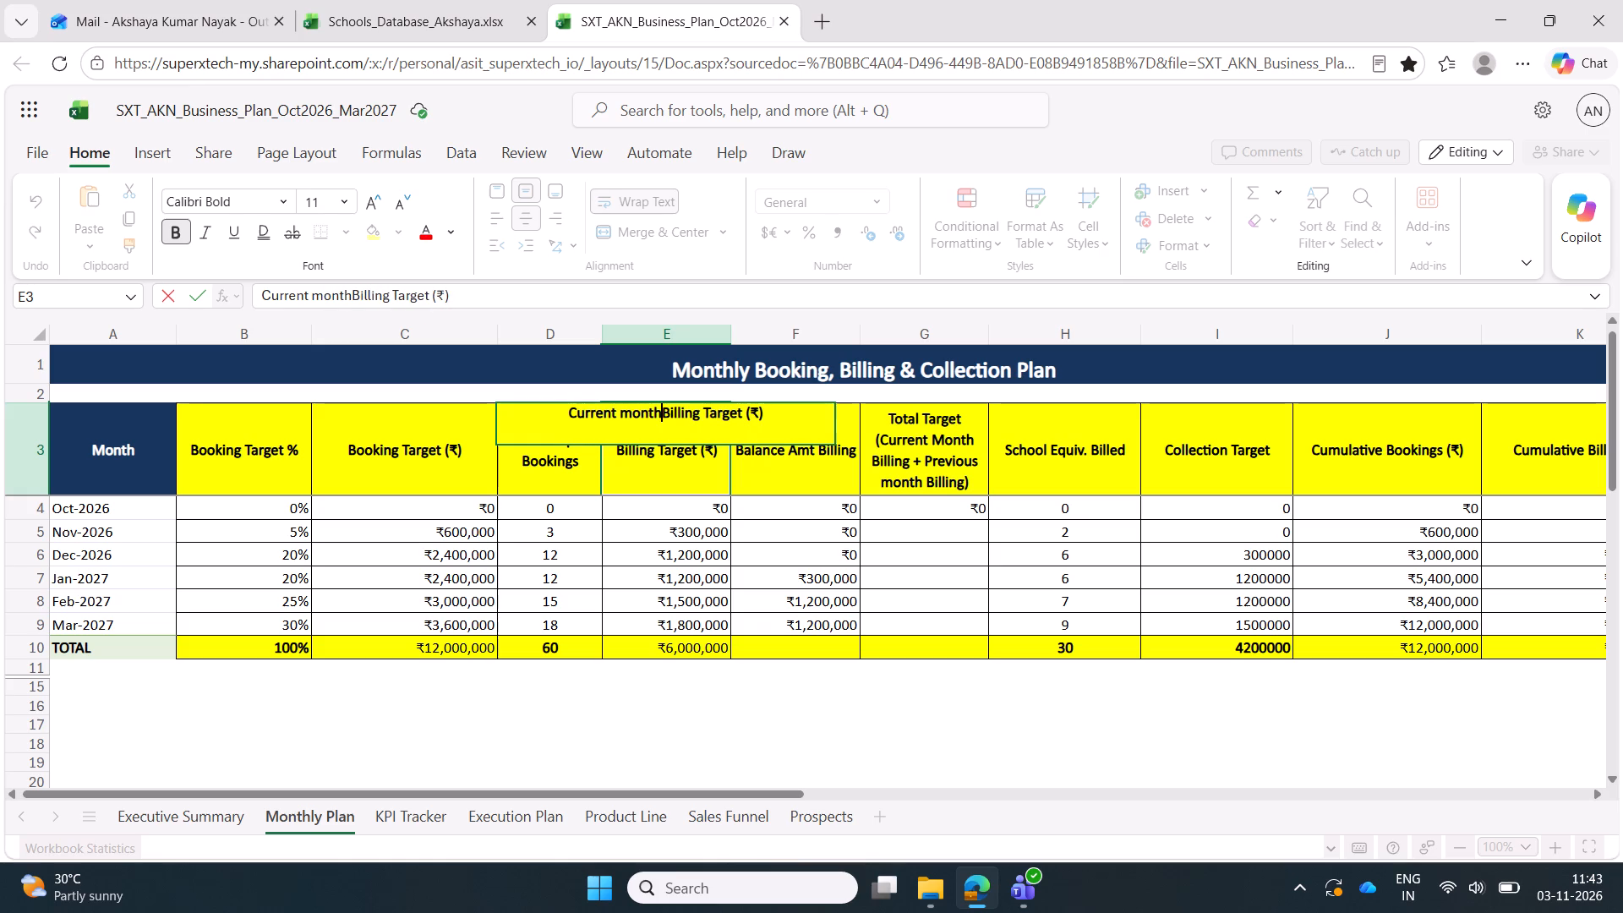
key(space)
key(Return)
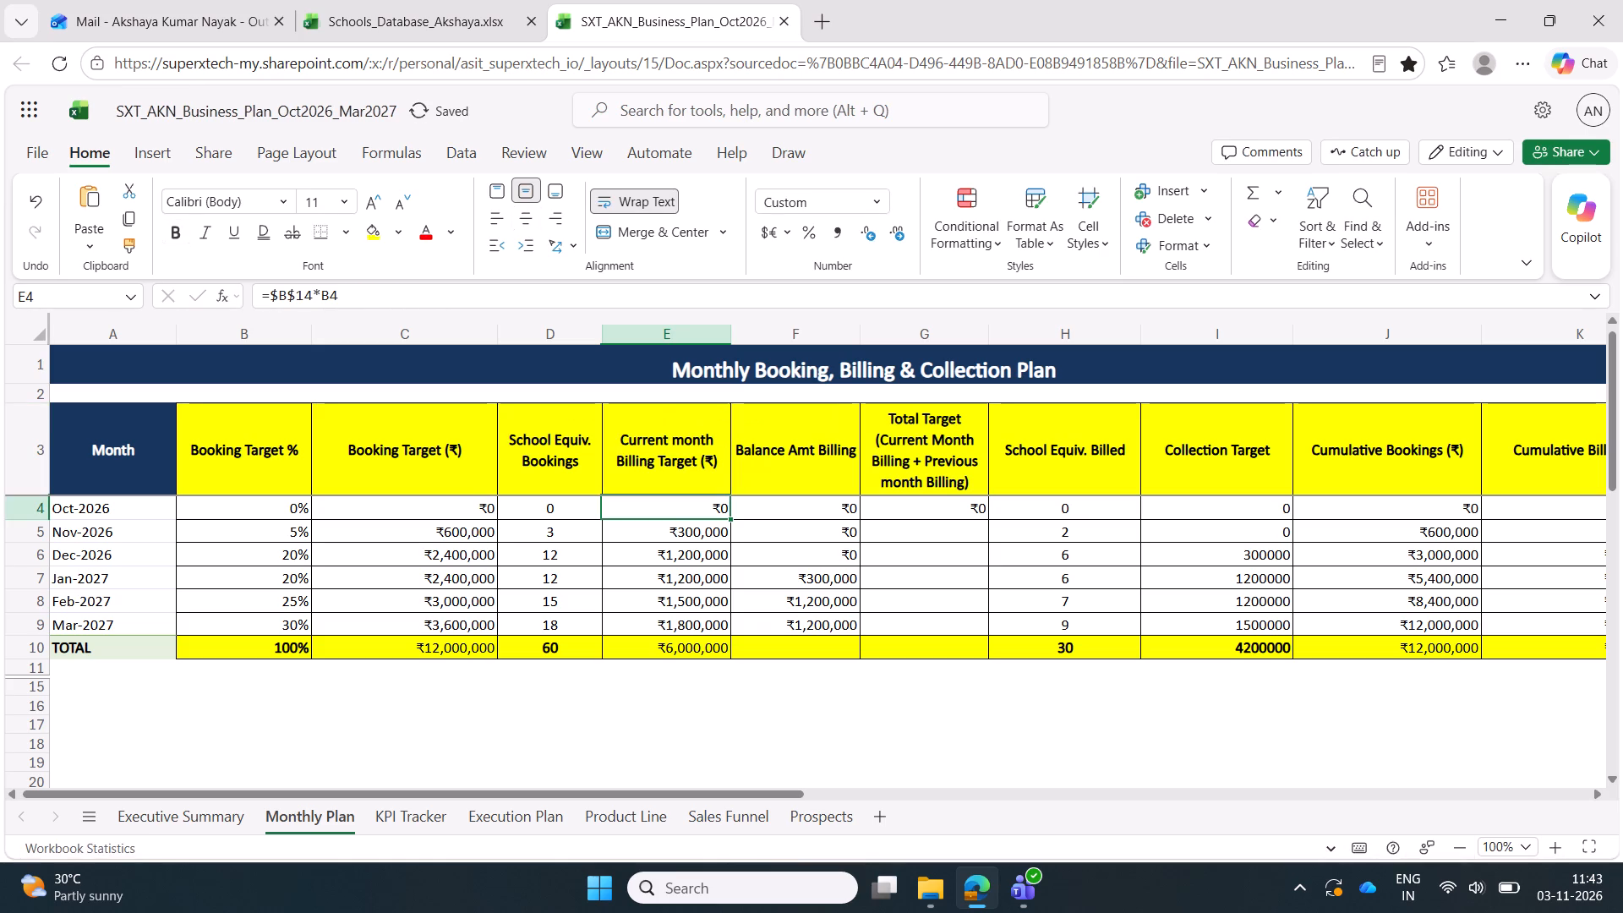
Enter the formula =E5+F5 for Nov-2026 in the Total Target column, adding current month billing and balance amount.
click(765, 466)
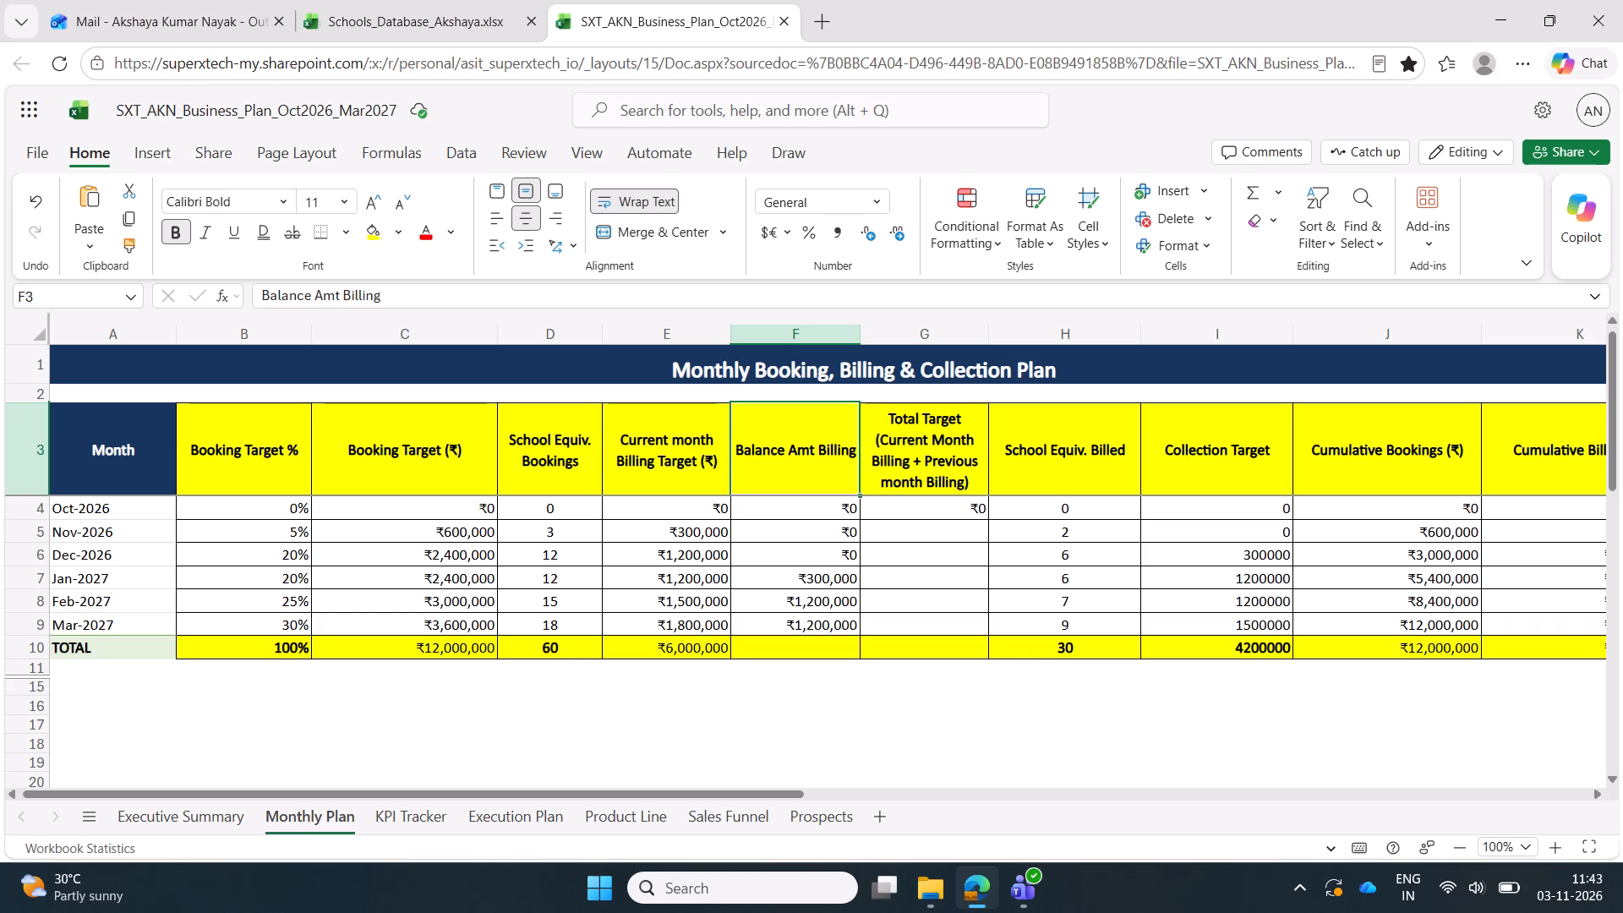
click(920, 484)
click(936, 515)
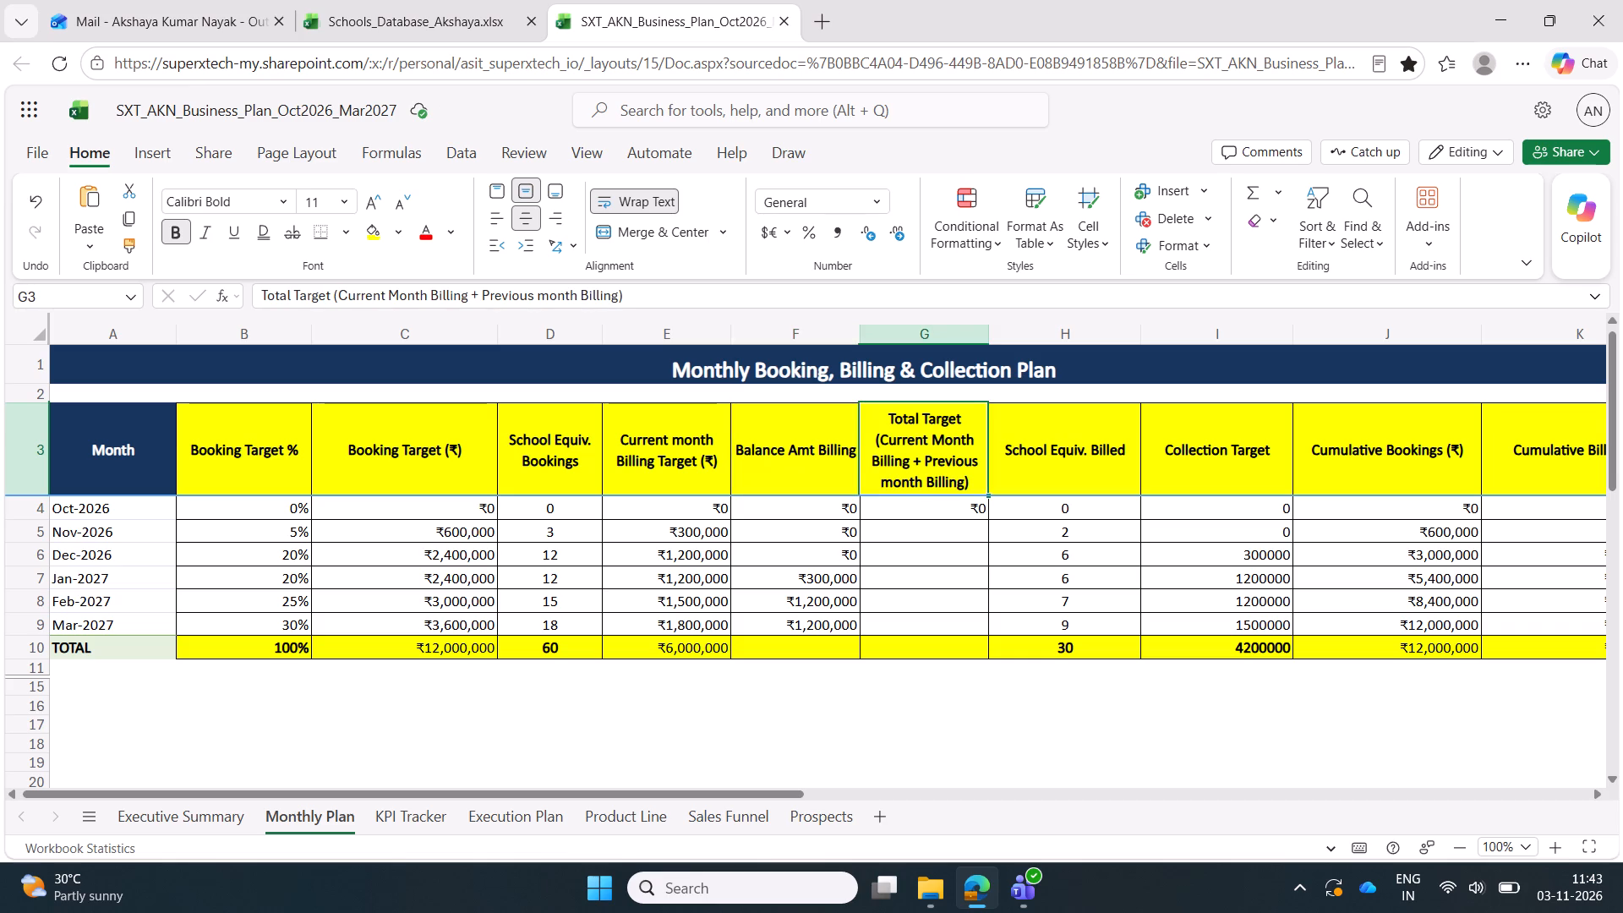
click(935, 531)
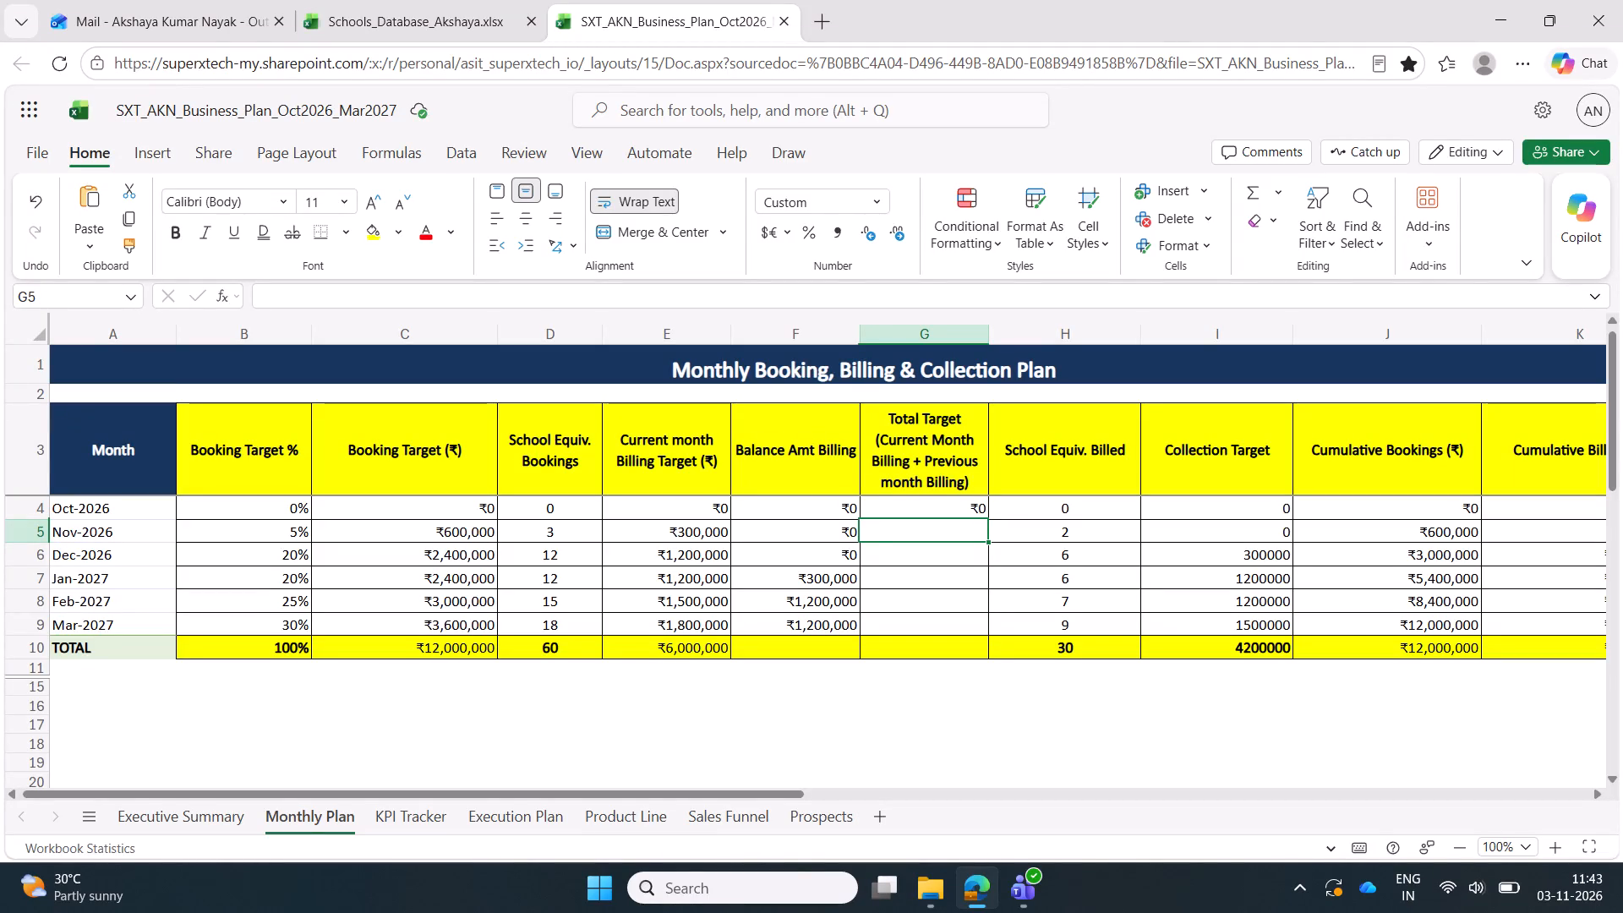
key(equal)
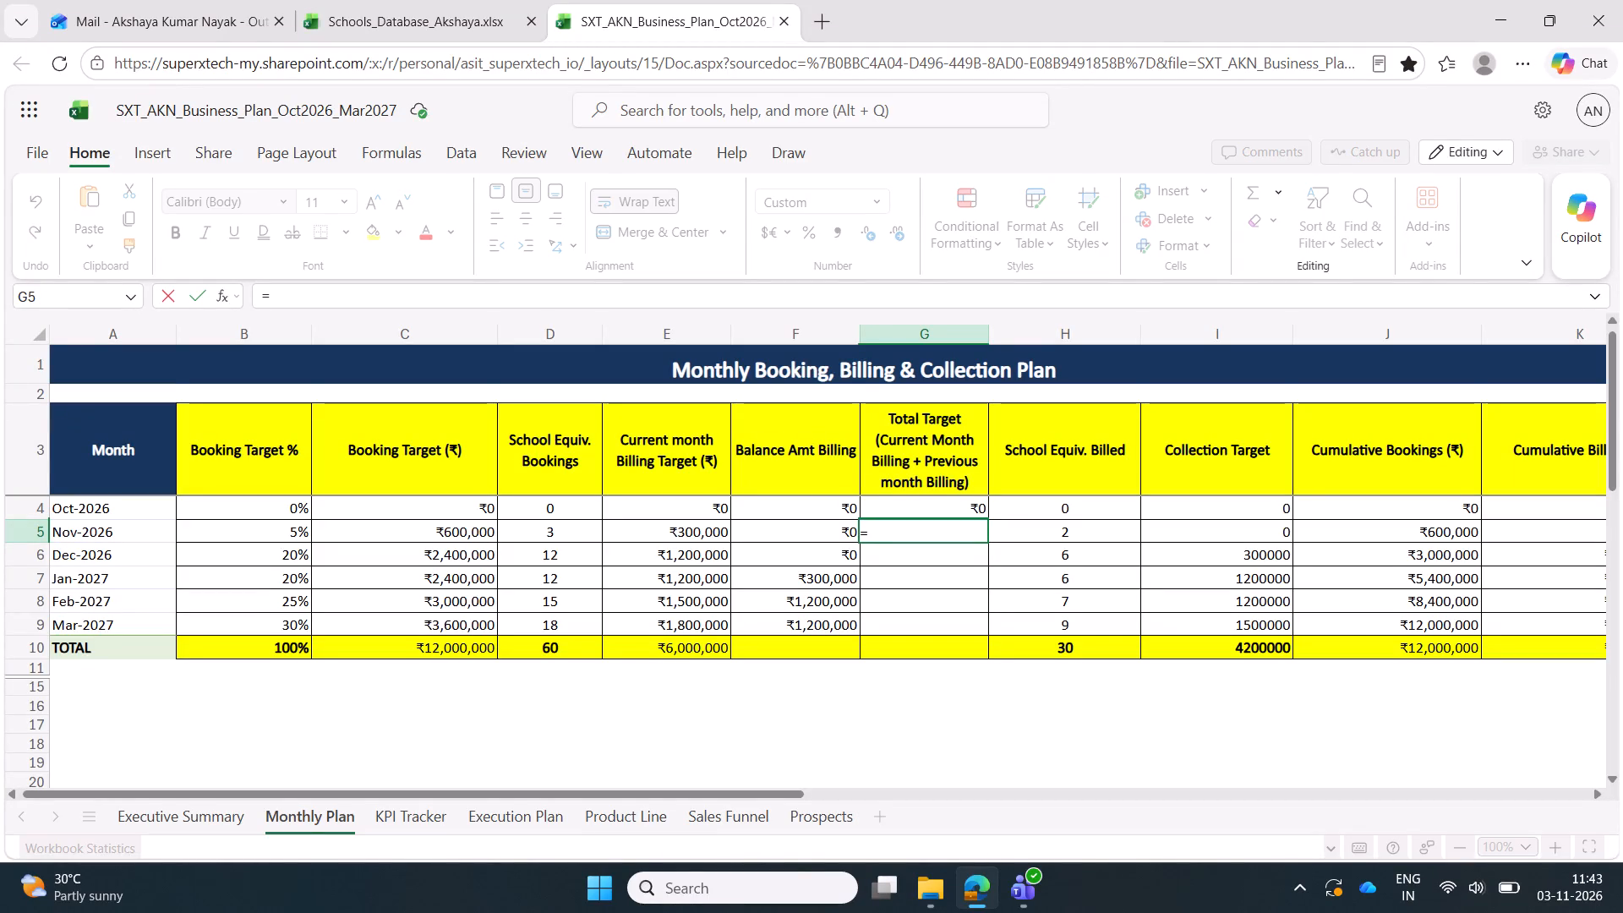
click(706, 531)
key(shift+plus)
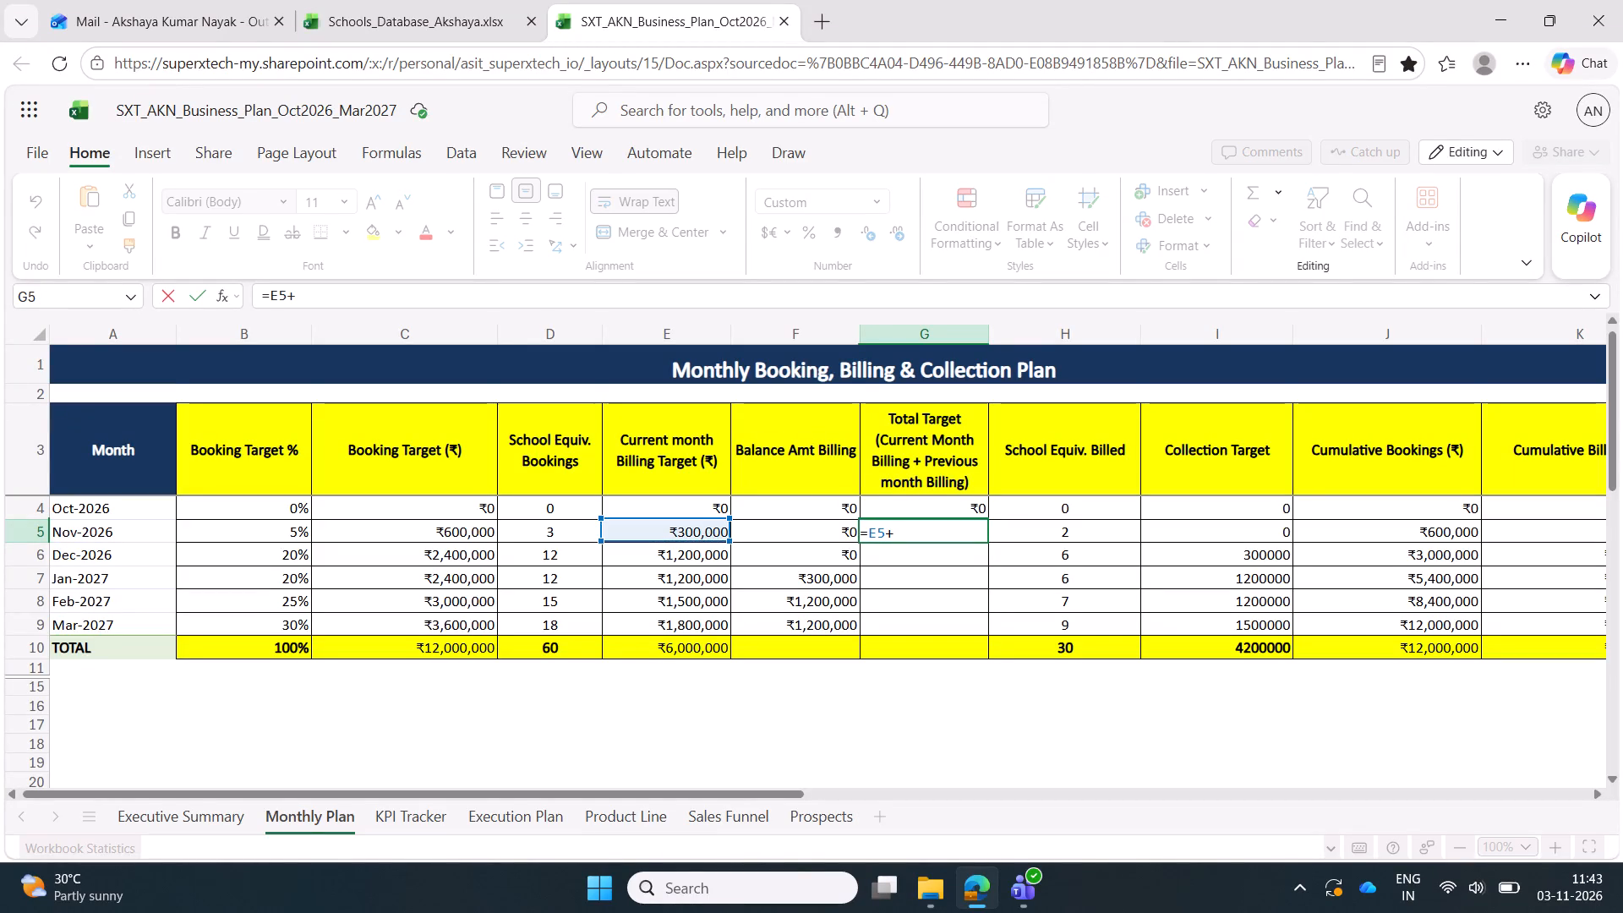
click(790, 538)
key(Return)
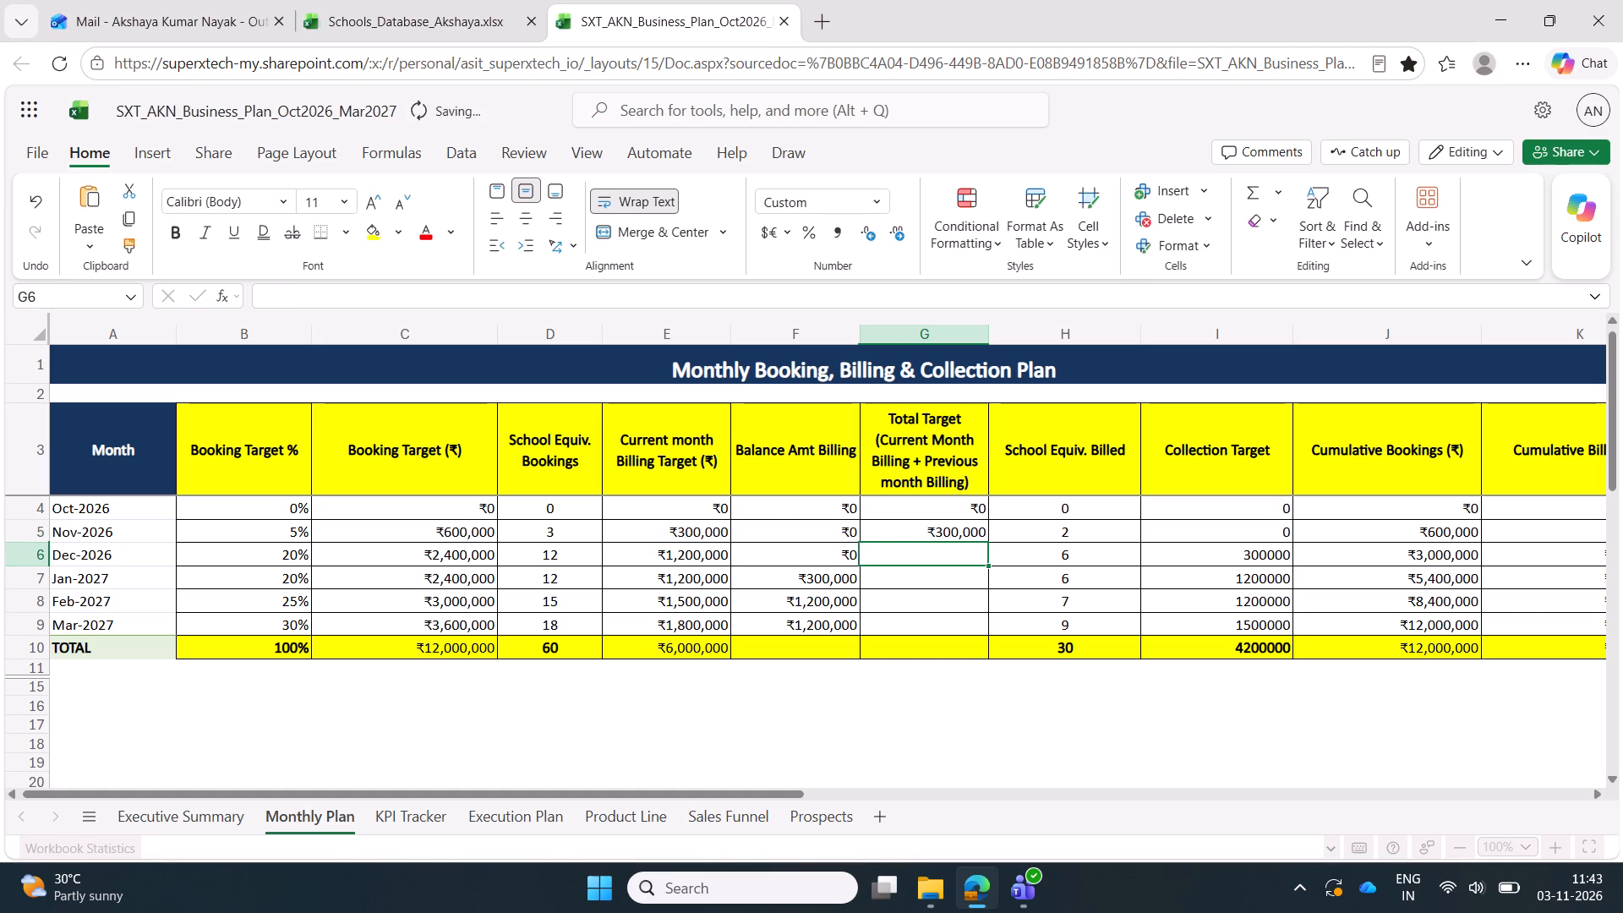
Fill the Nov-2026 Total Target formula in G5 down through Mar-2027 in G9.
click(934, 537)
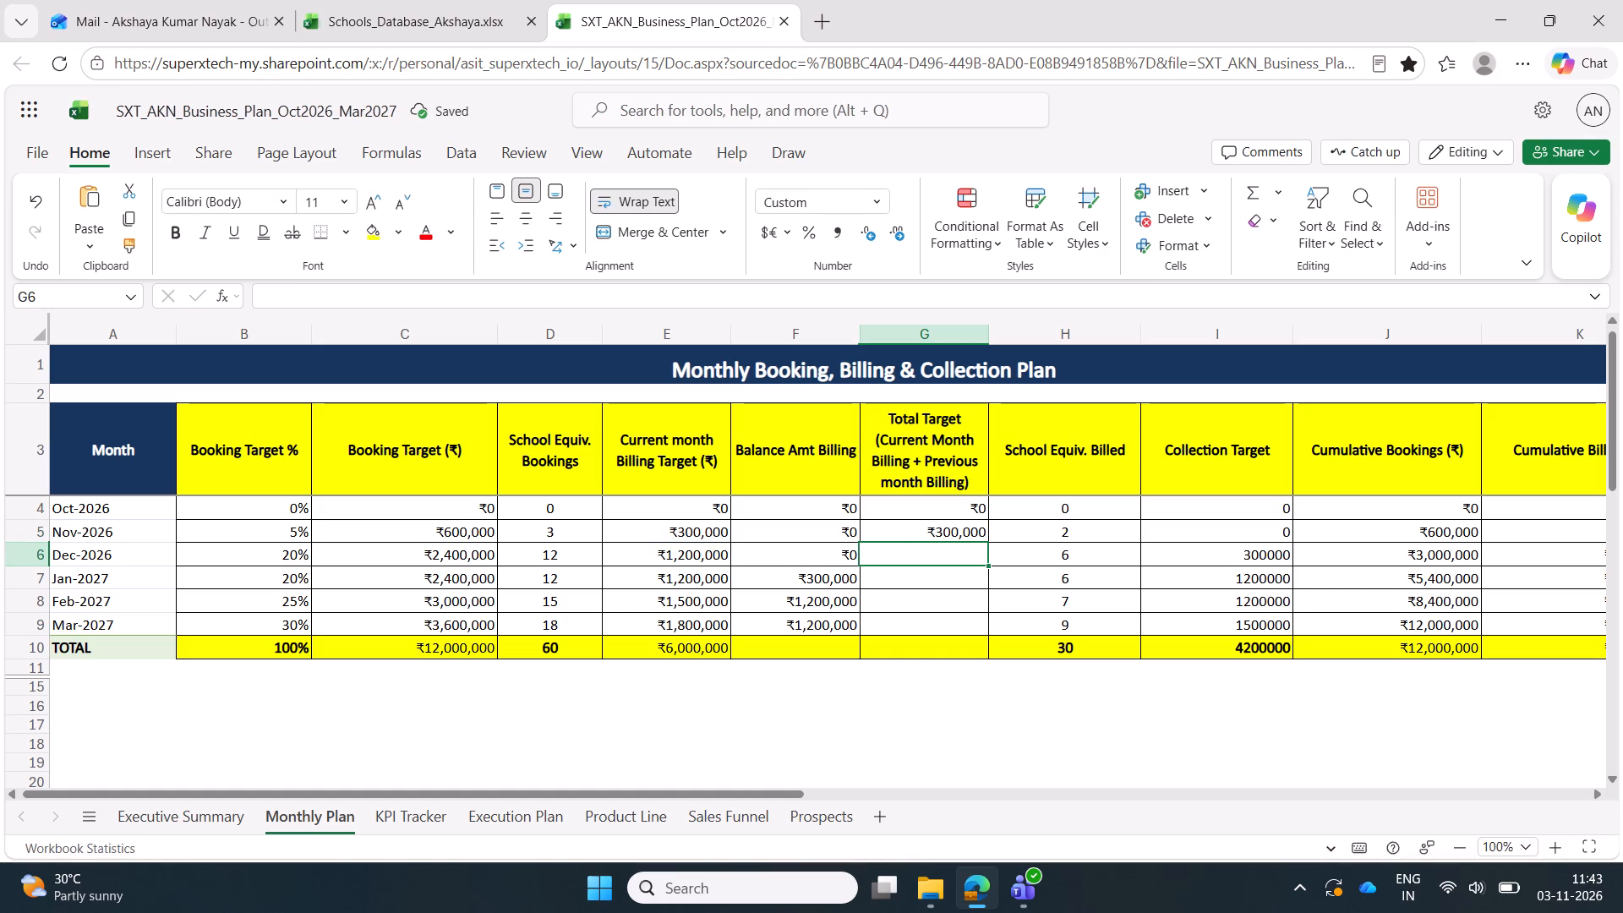
click(936, 536)
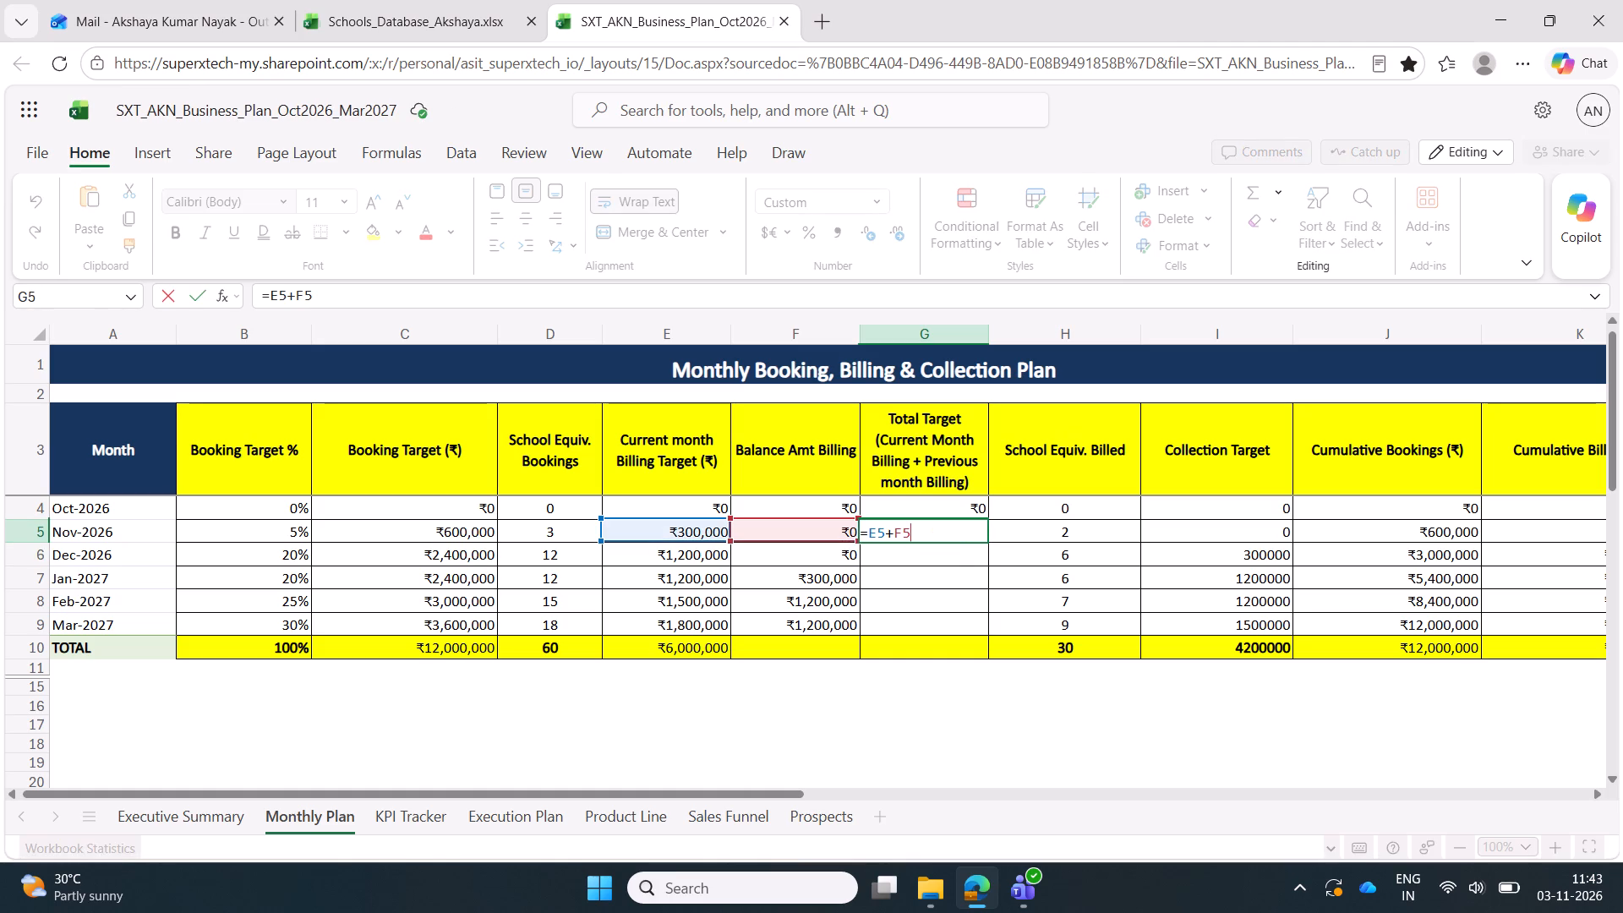
key(Return)
key(Return)
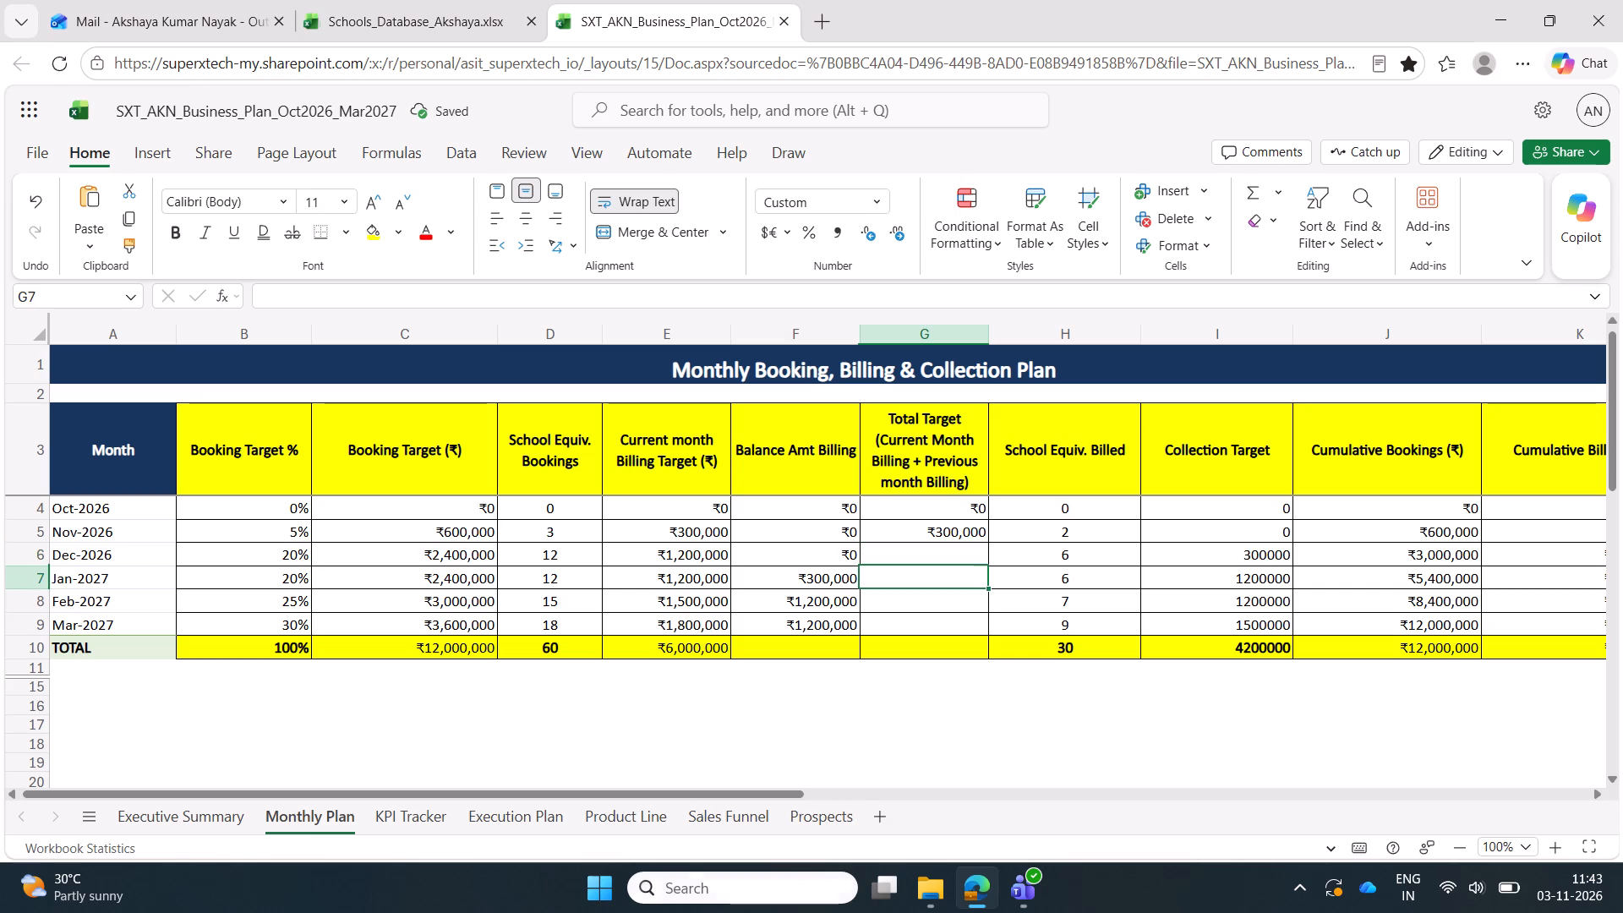
click(976, 527)
click(976, 527)
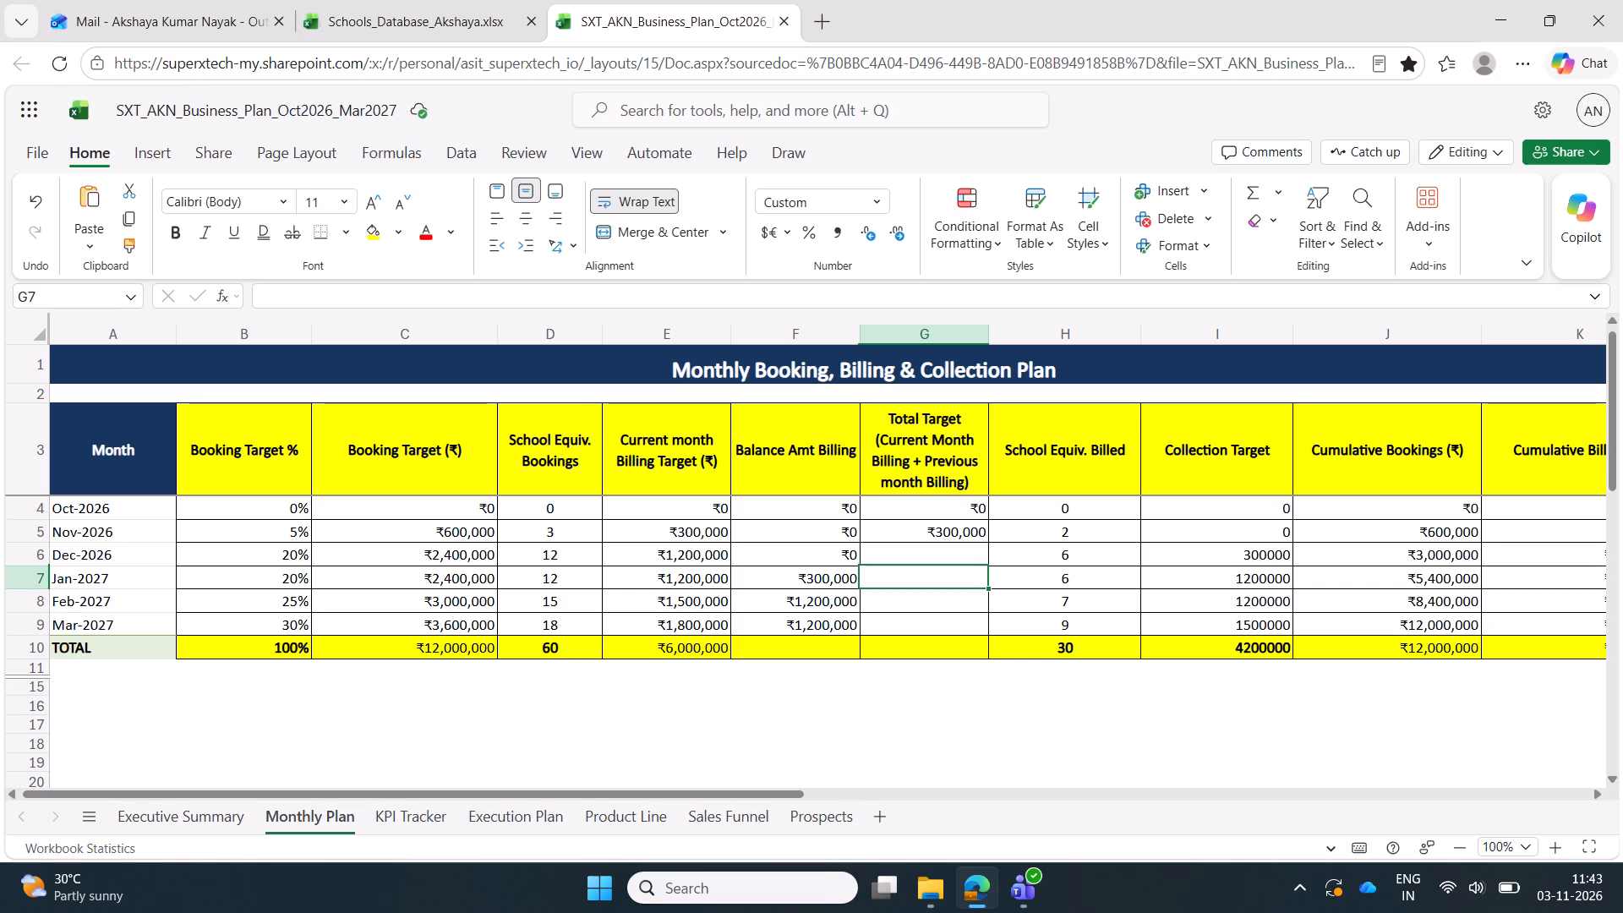
click(970, 537)
click(970, 537)
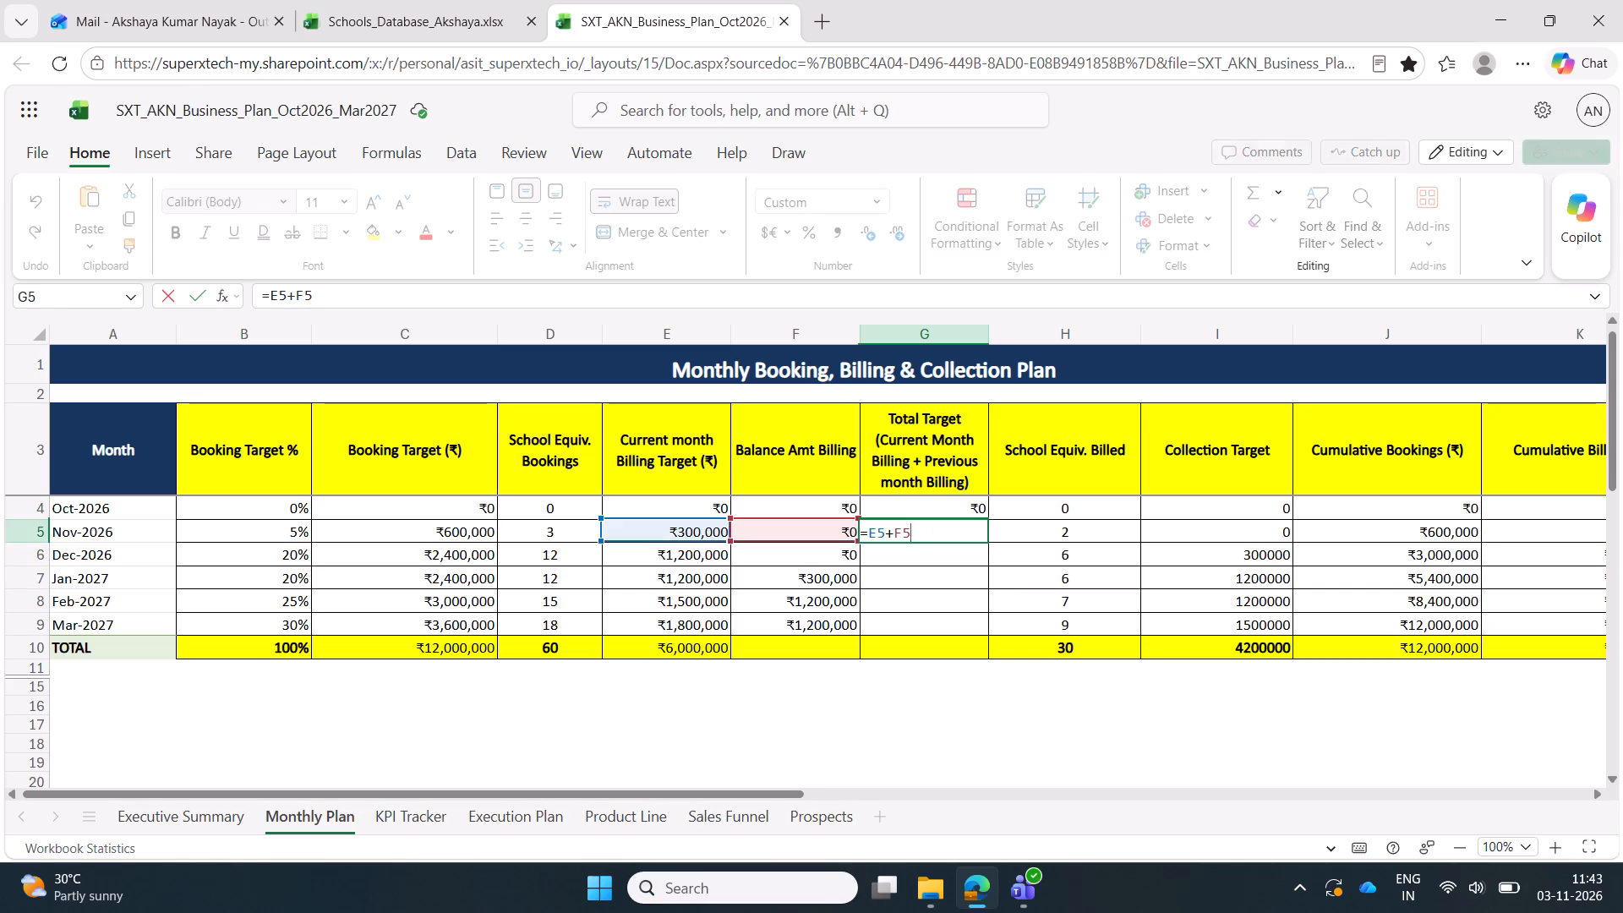
key(Return)
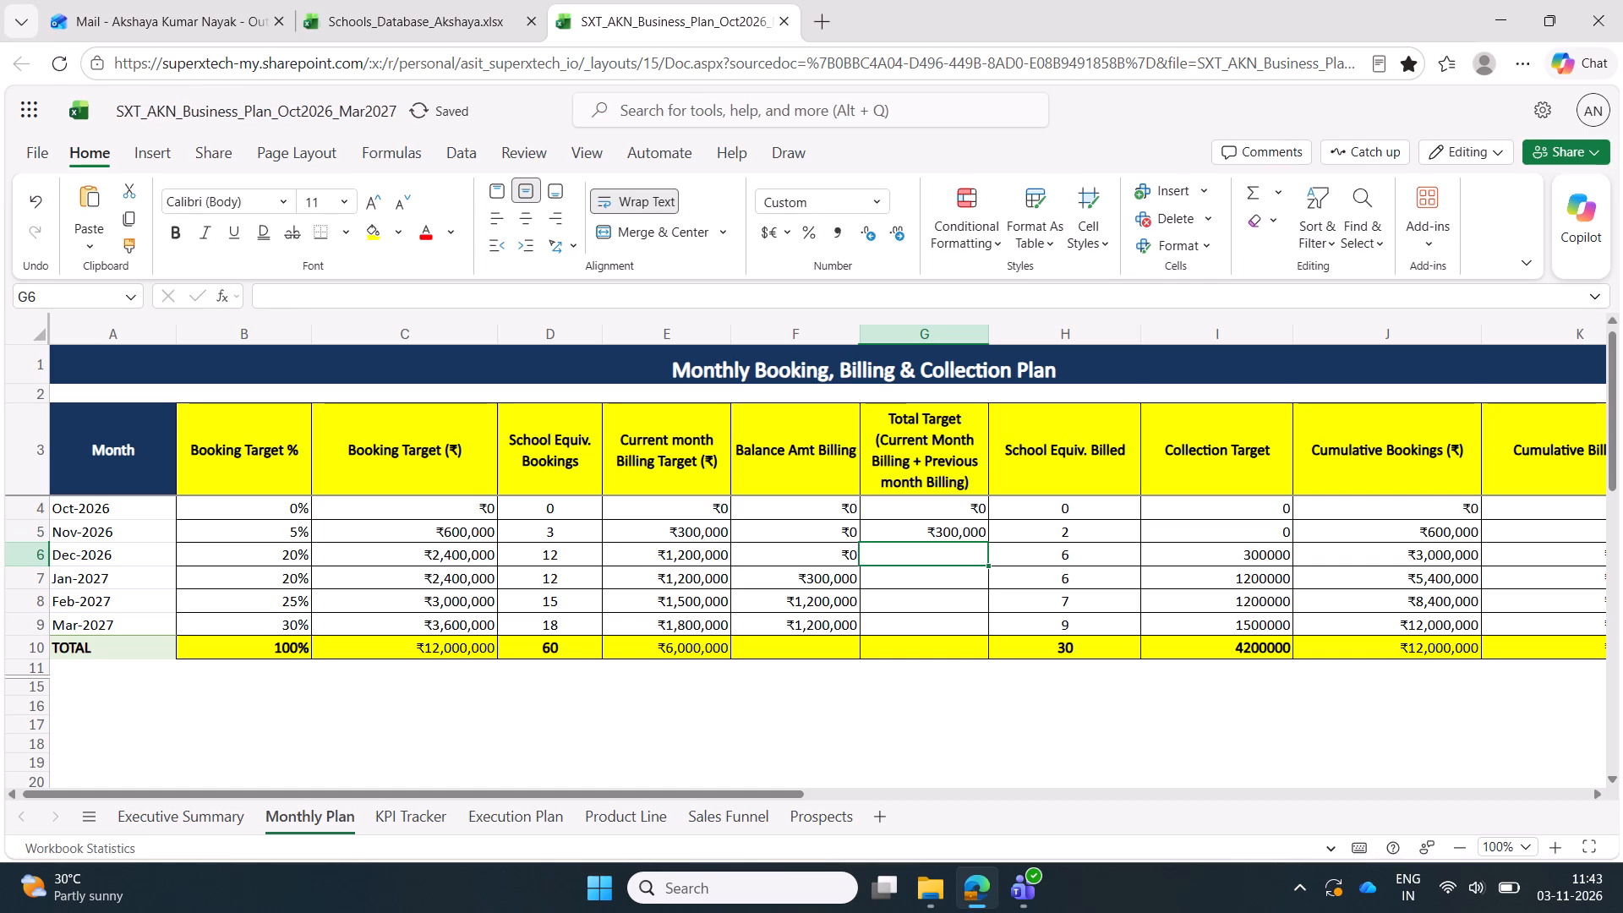
click(975, 533)
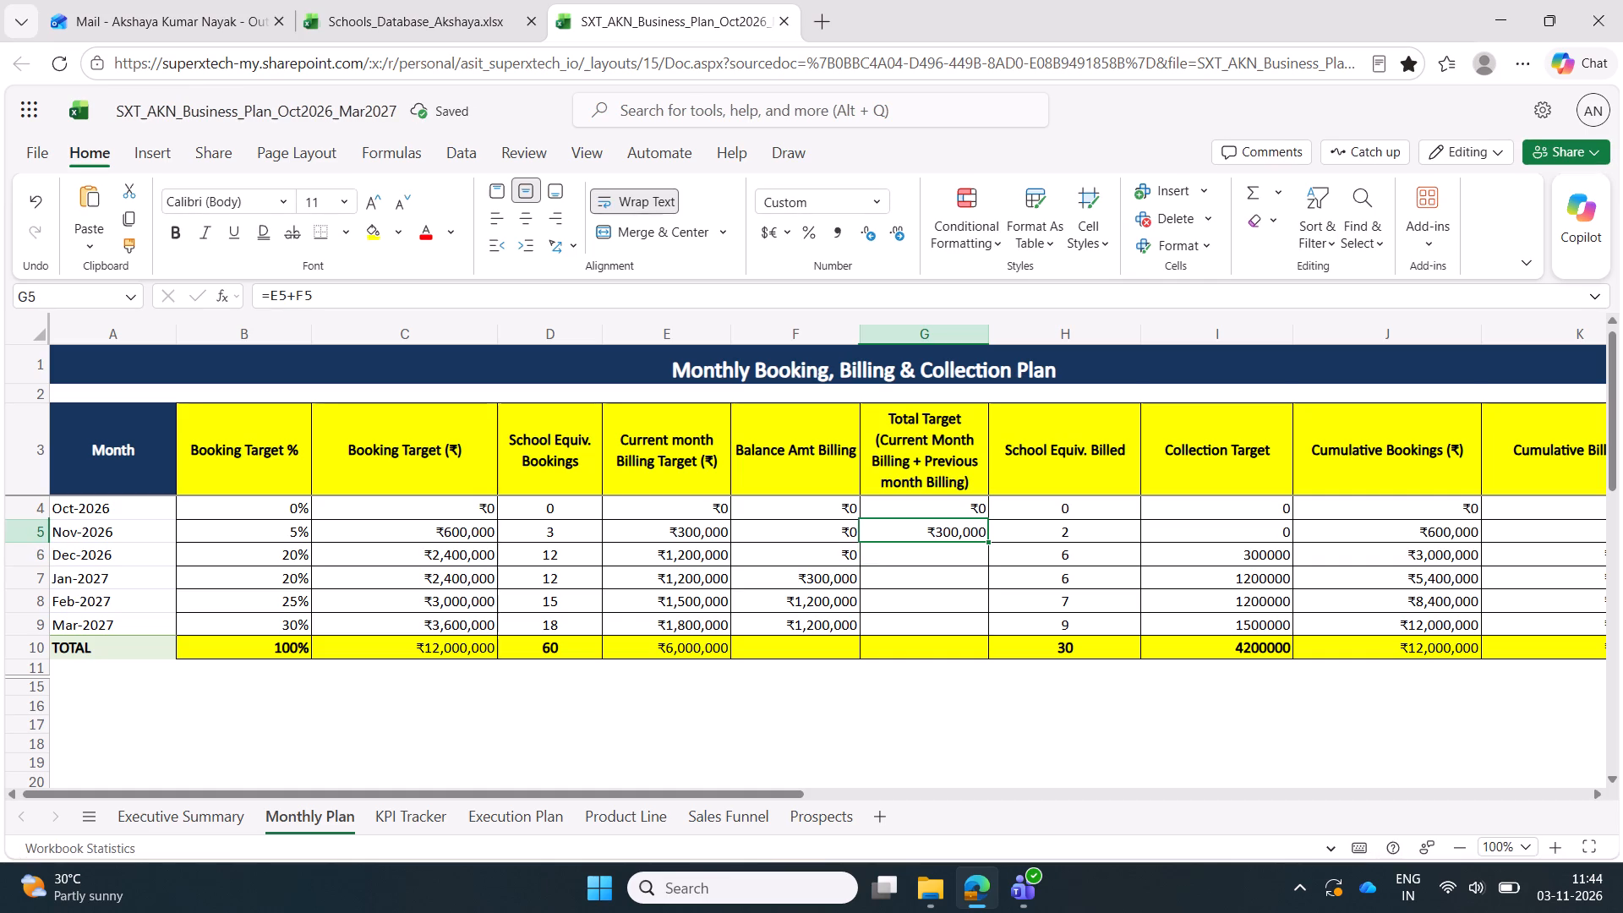
drag(990, 542, 994, 621)
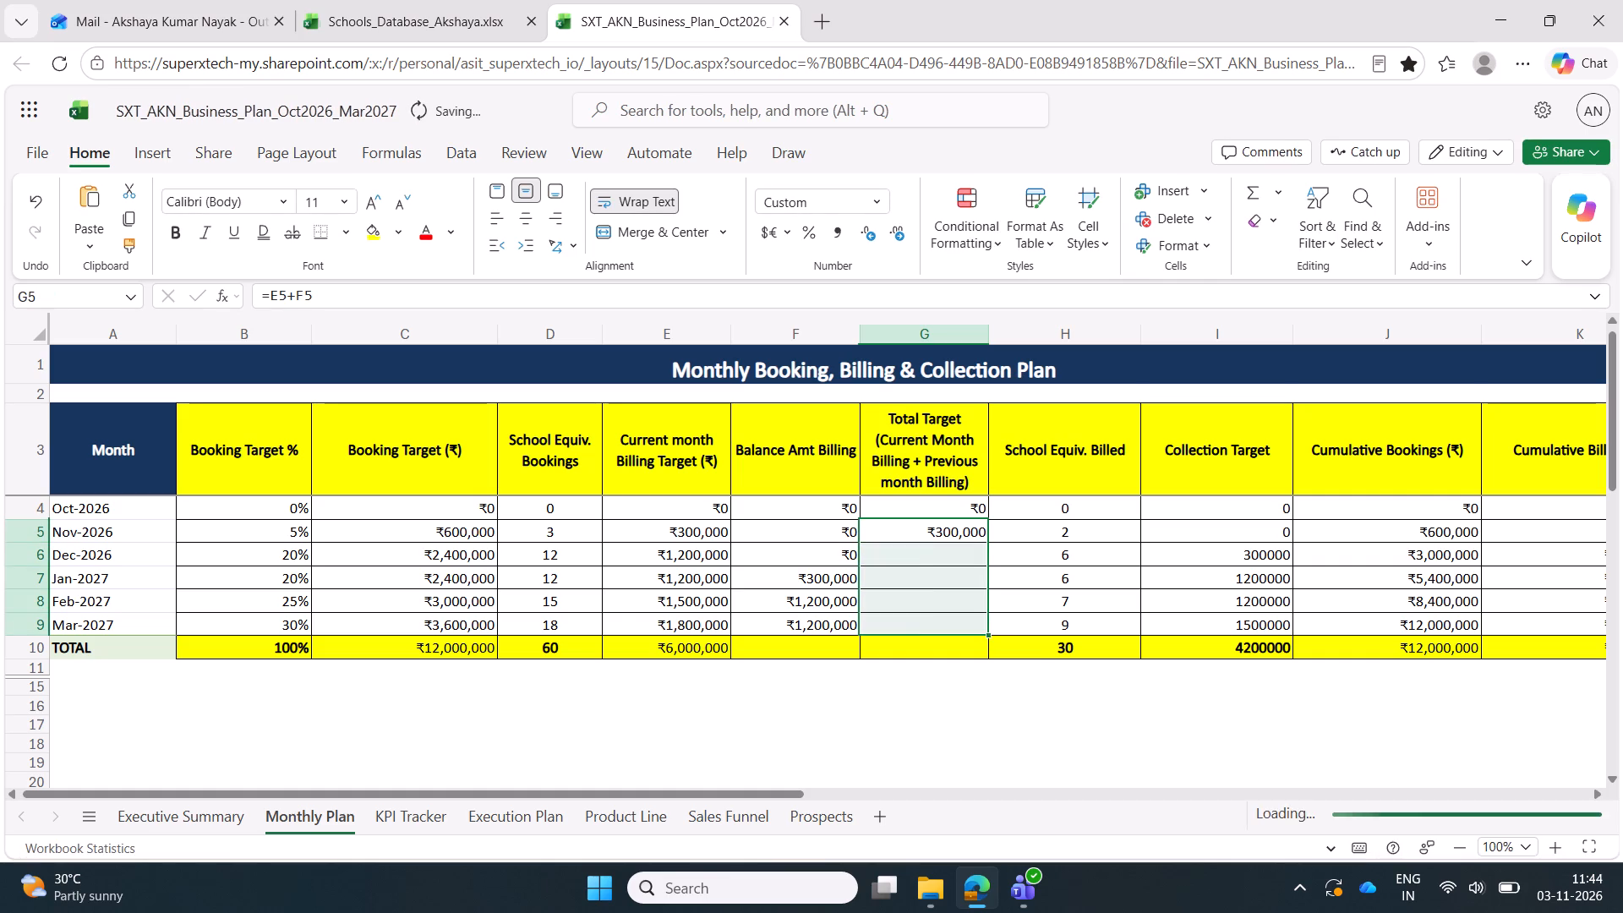
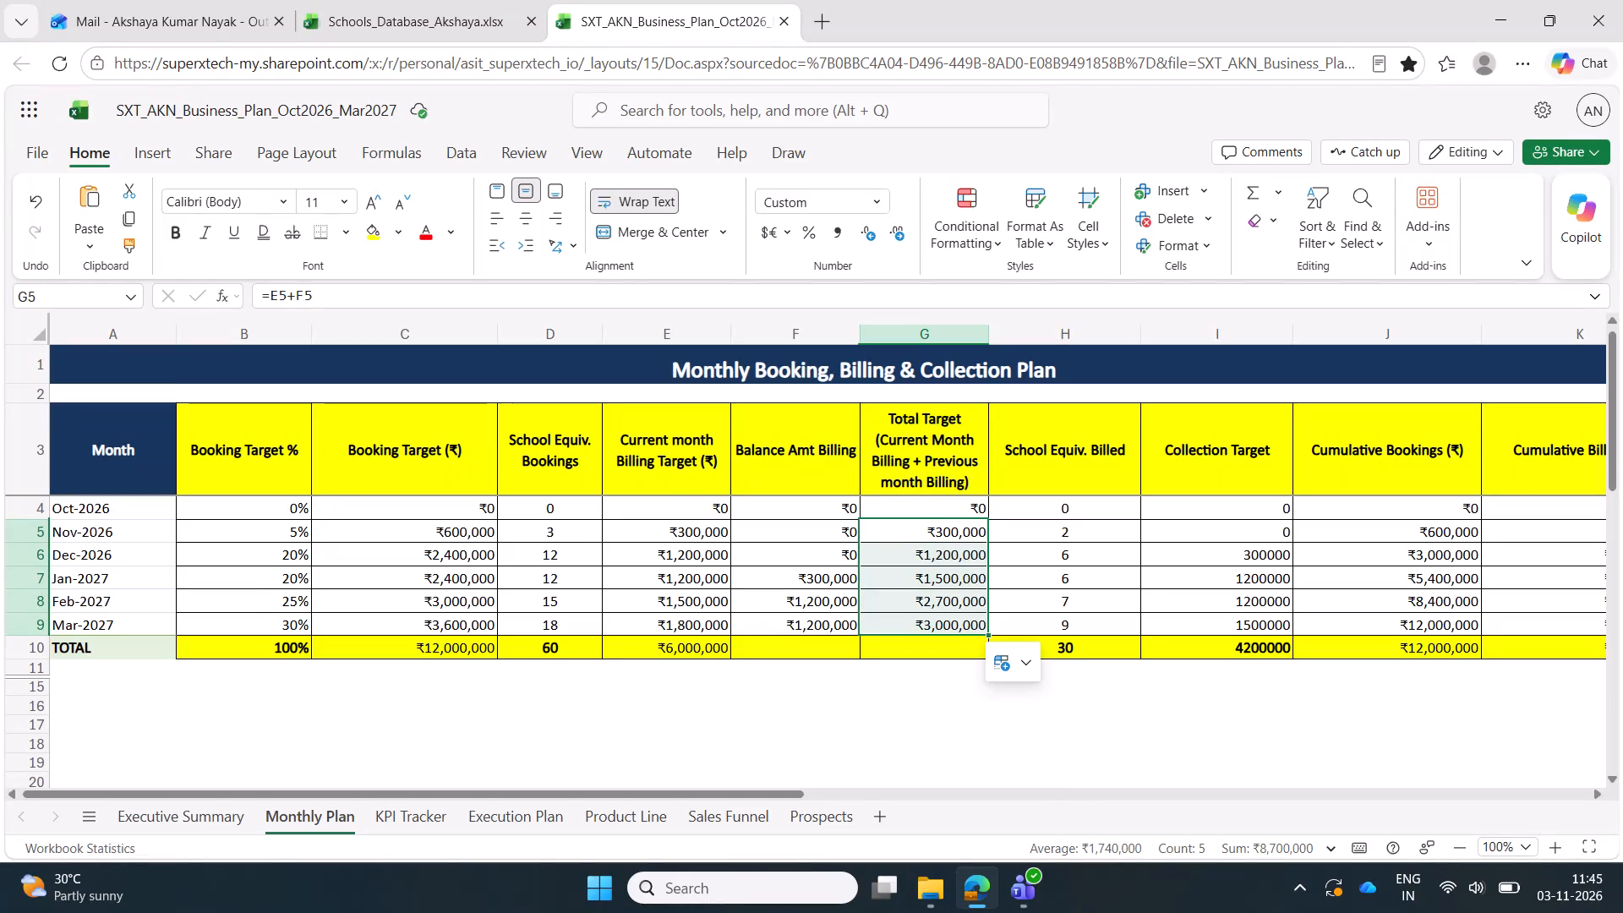
Enter =SUM(F4:F9) in the TOTAL row of the Balance Amt Billing column, cell F10.
click(833, 647)
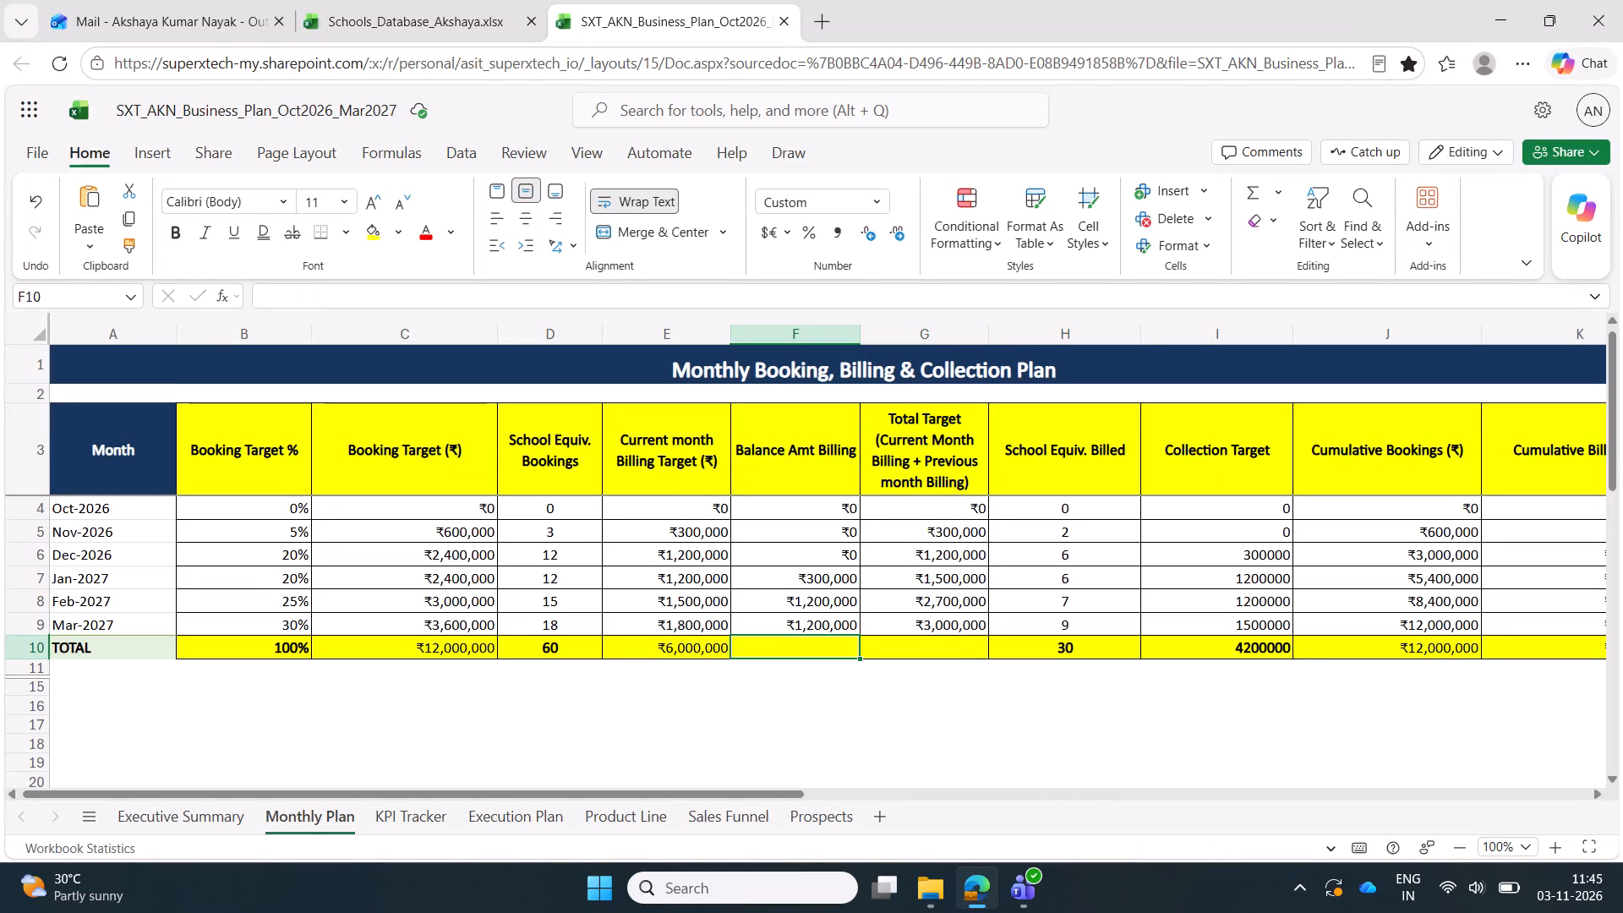
key(equal)
text(sum)
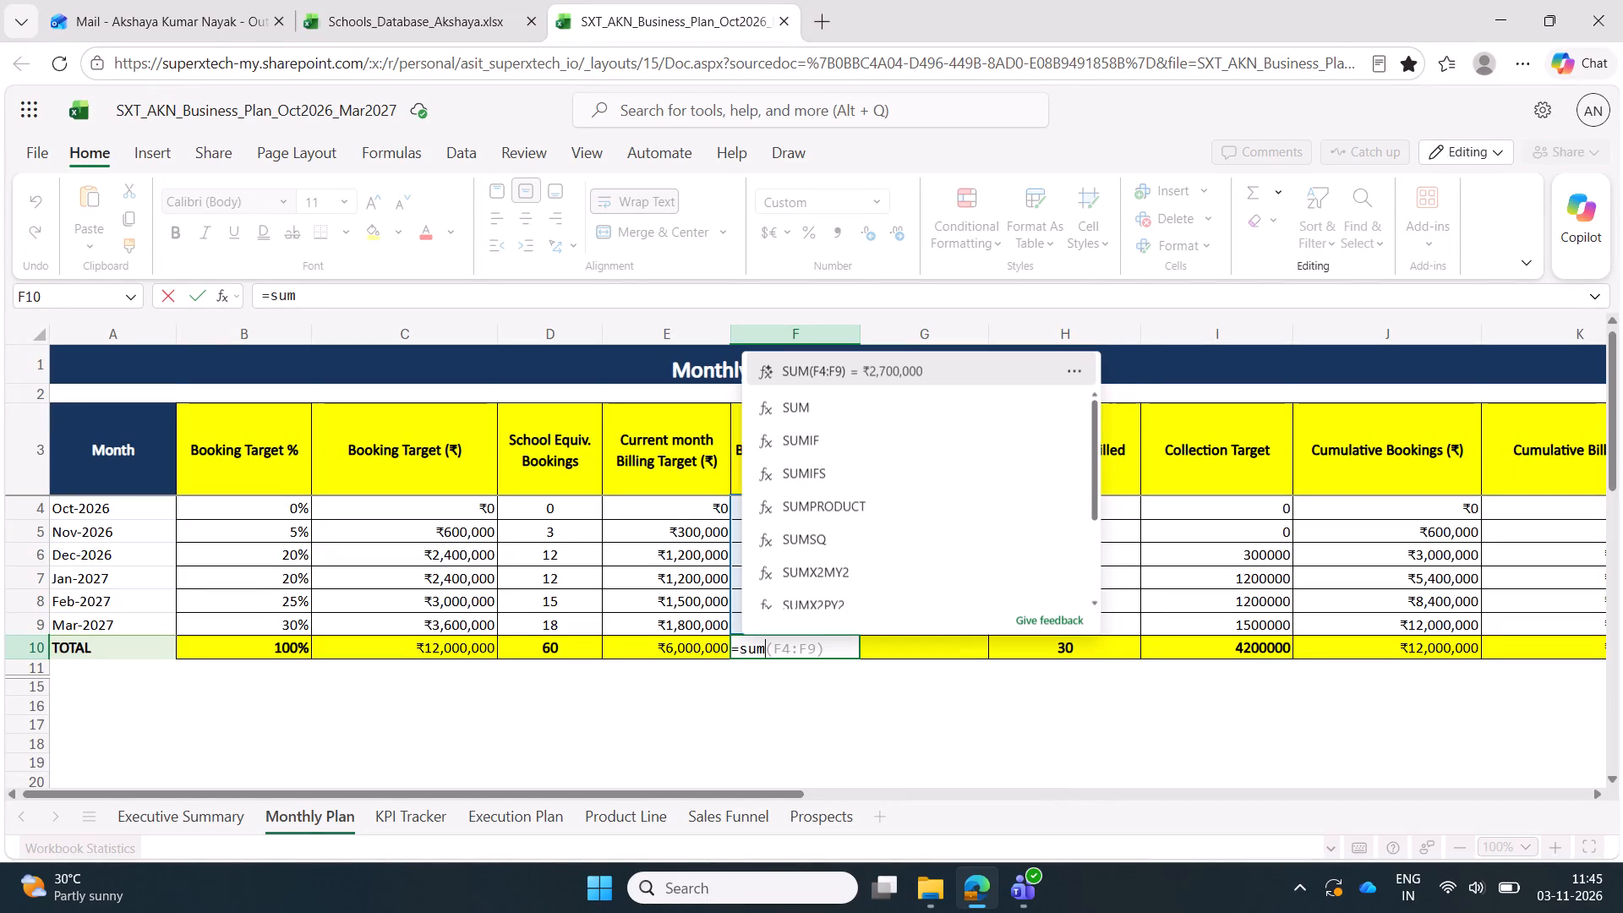
text(/9)
key(BackSpace)
key(BackSpace)
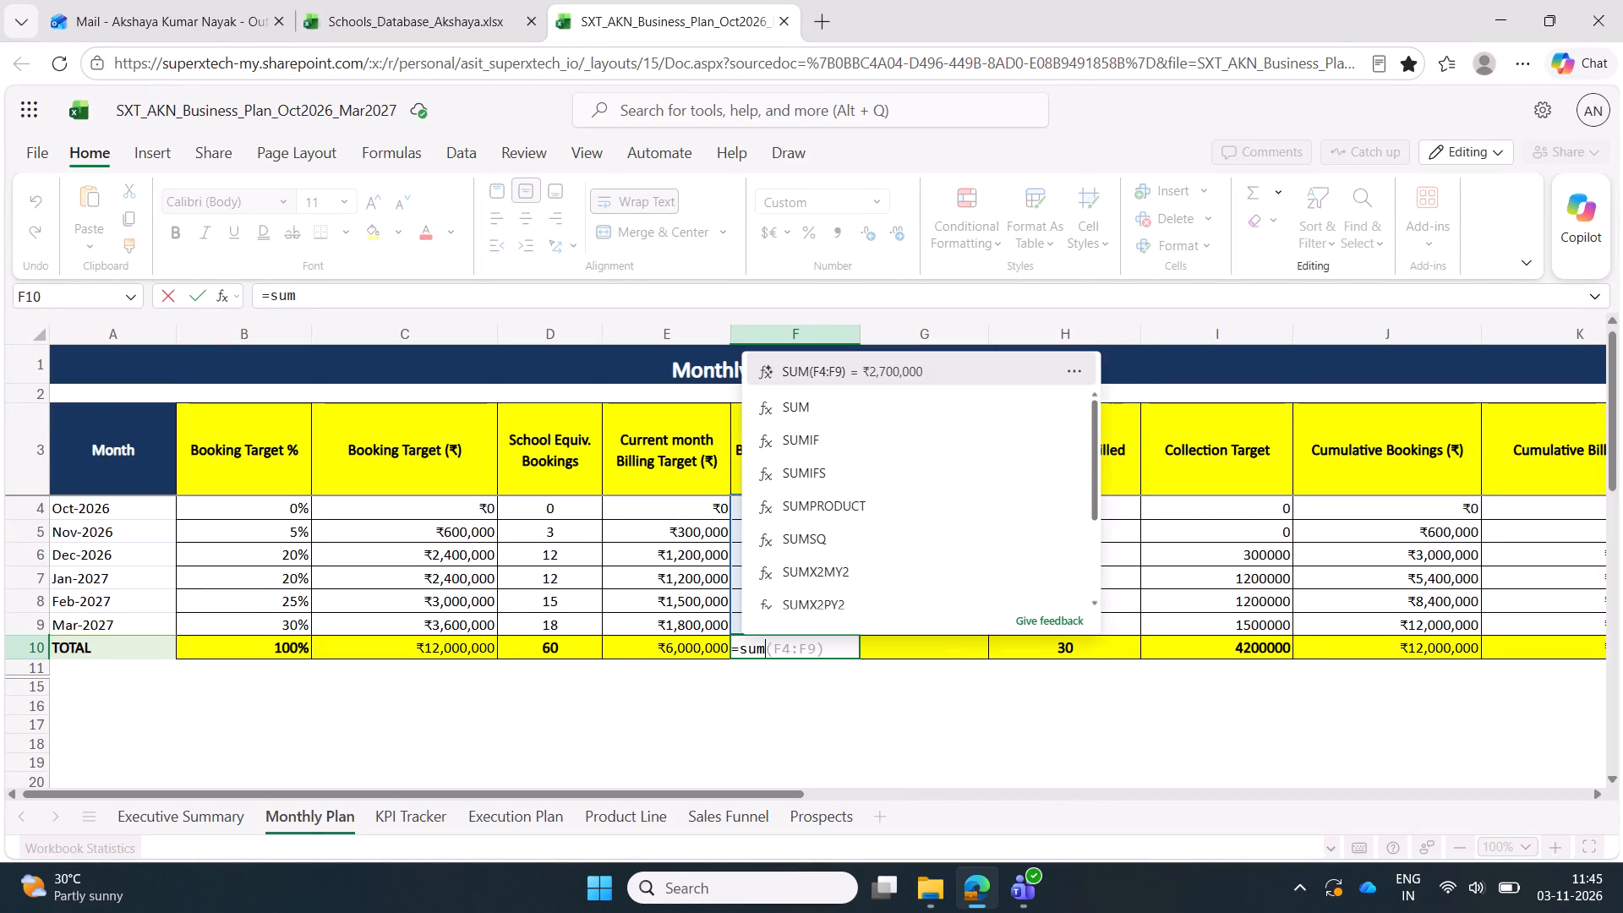
key(shift+parenleft)
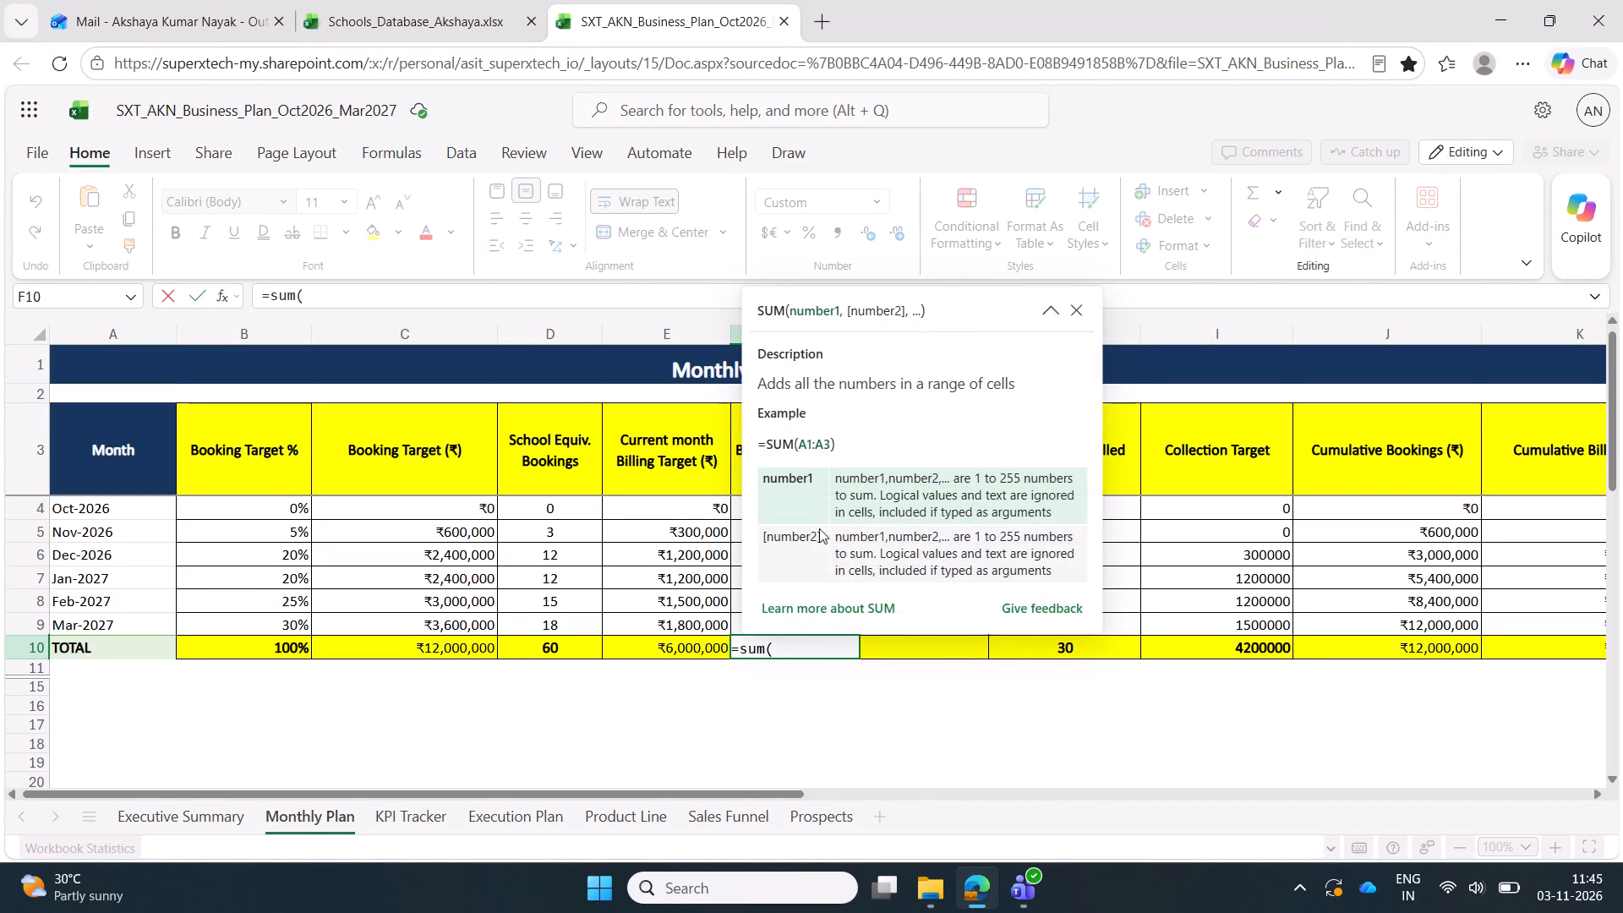
click(1079, 307)
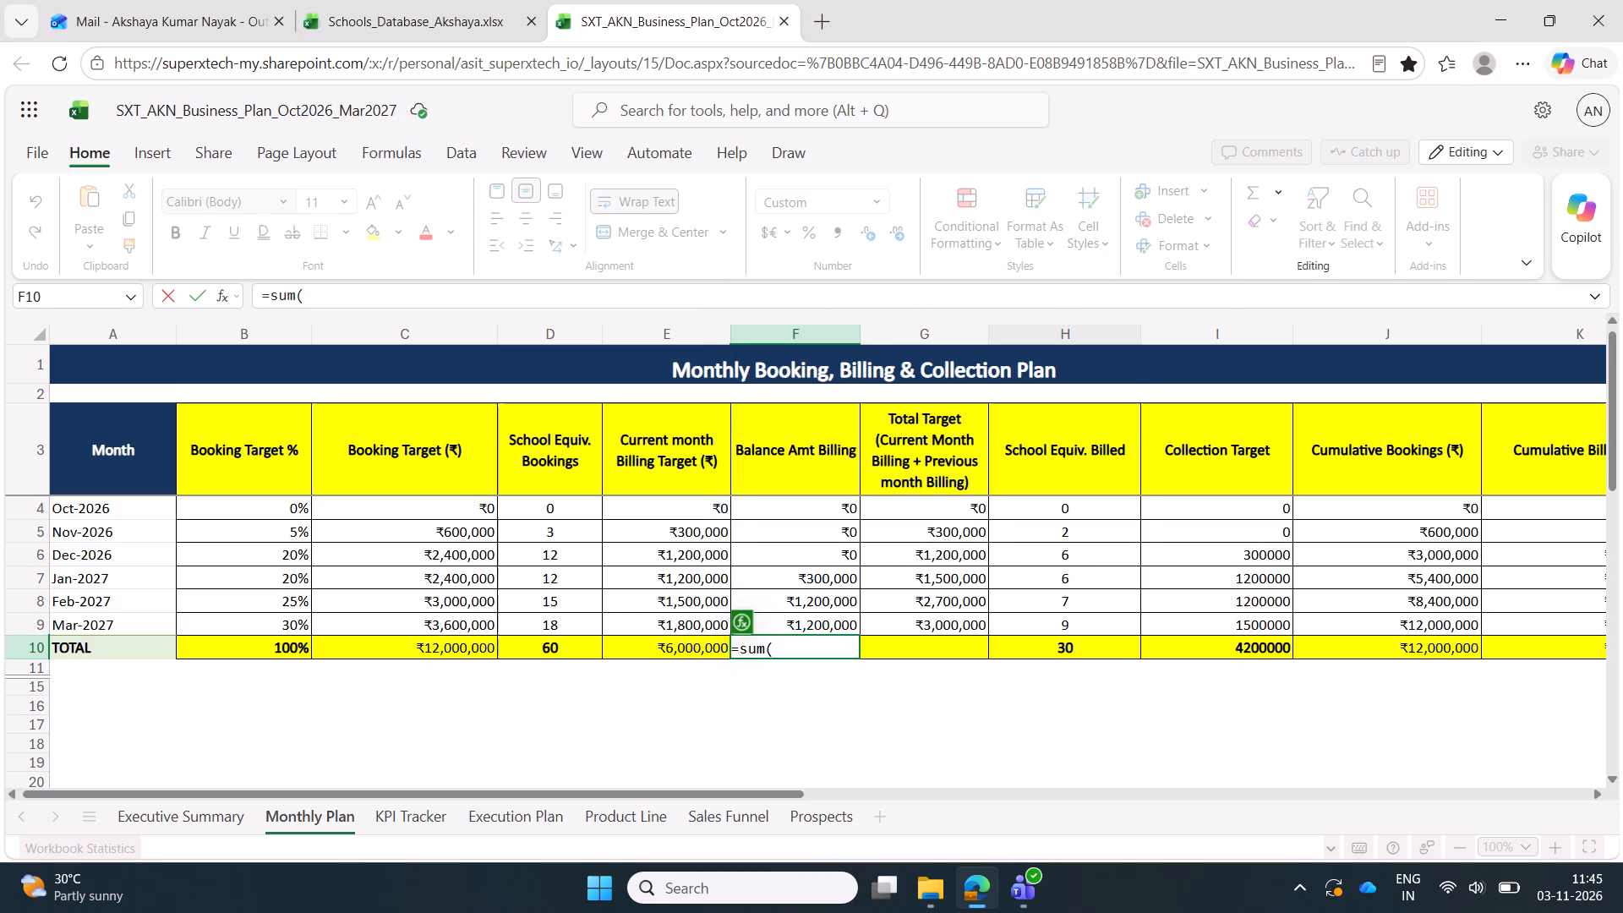
drag(785, 500, 792, 624)
key(shift+parenright)
key(Return)
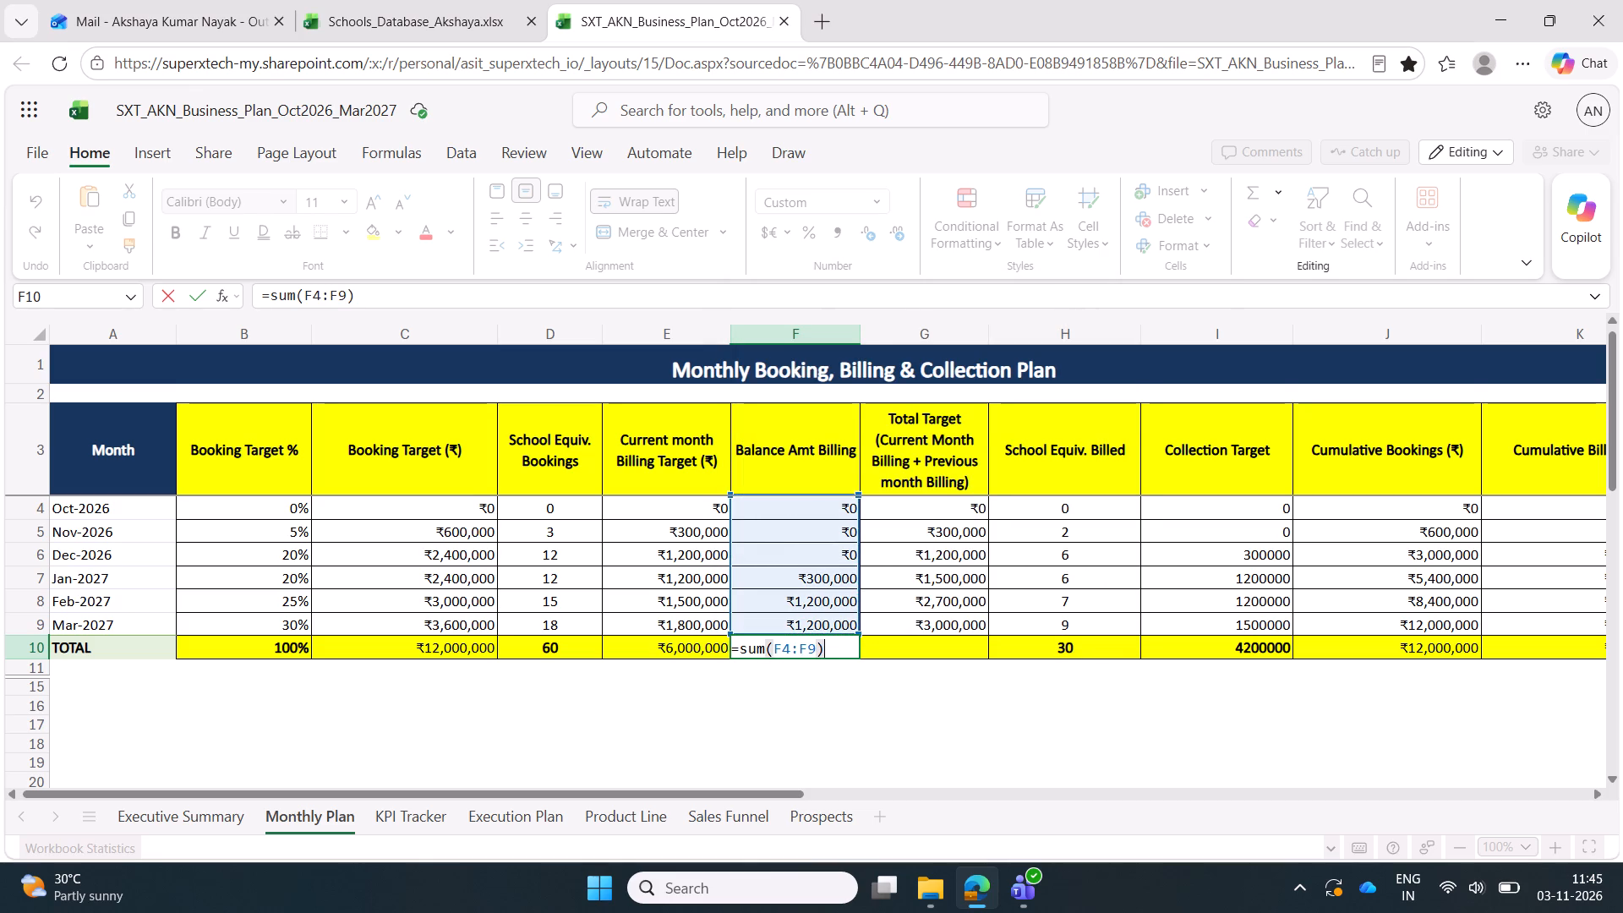
key(Return)
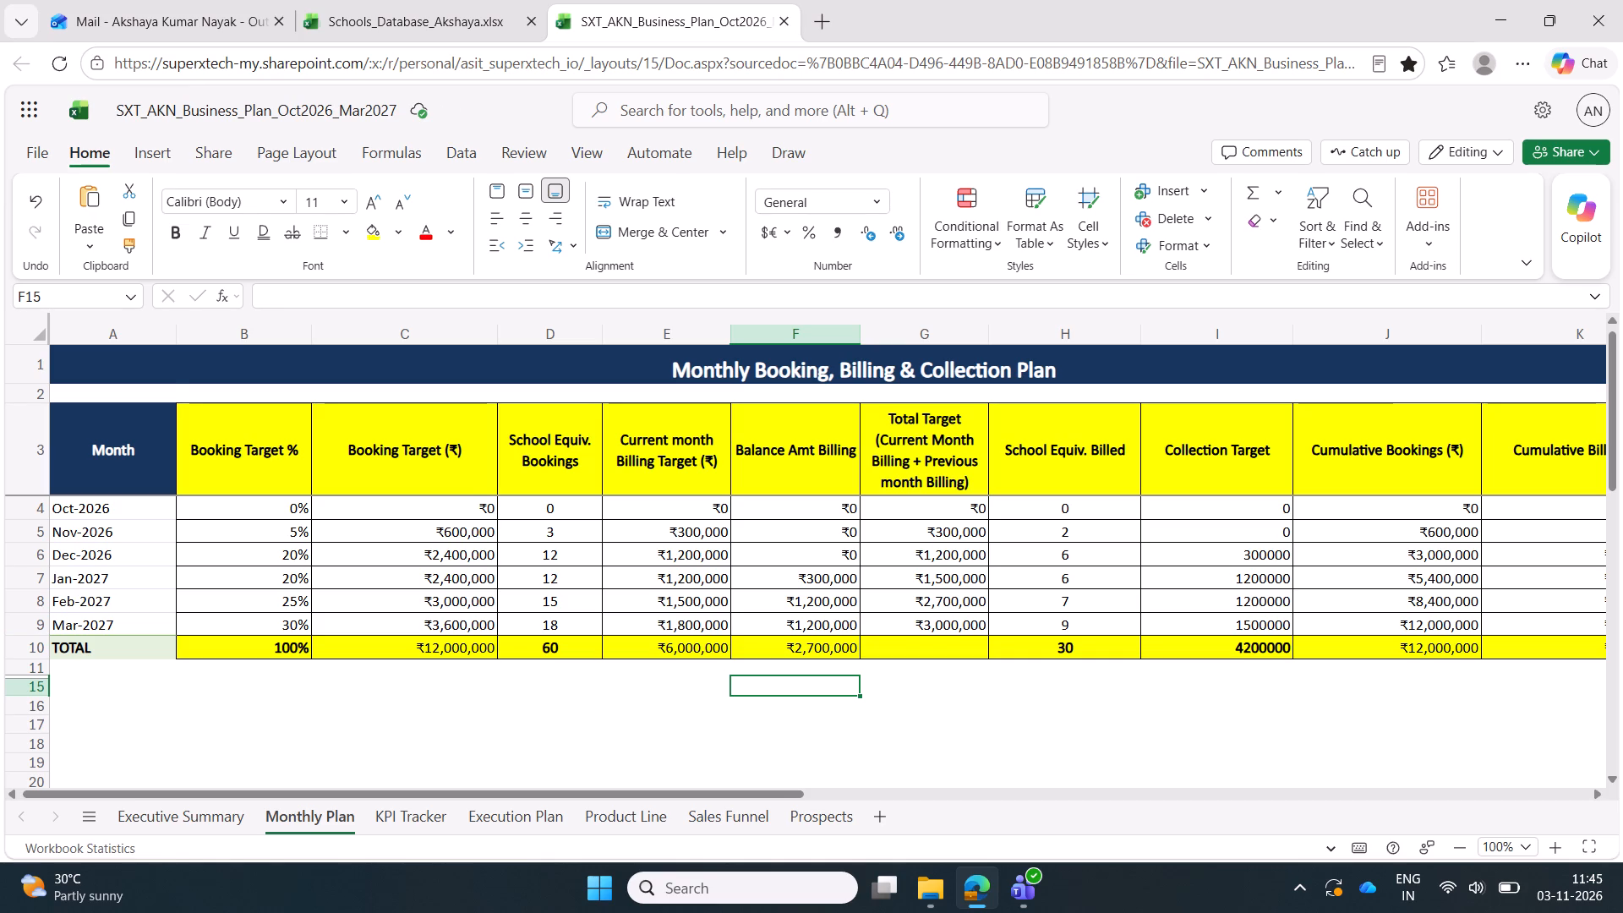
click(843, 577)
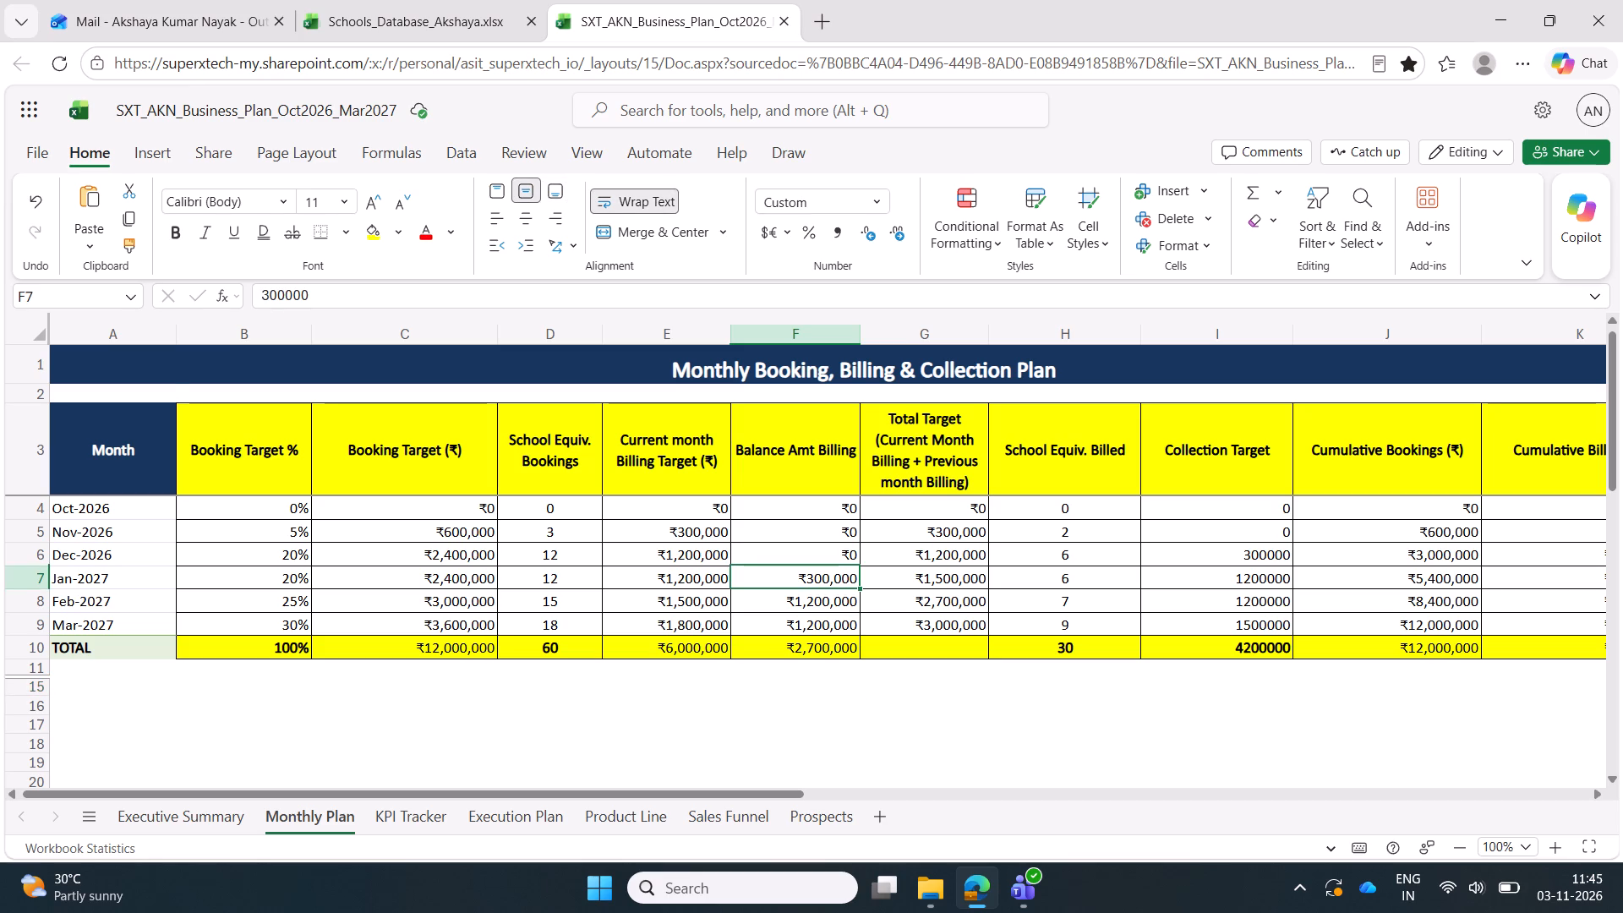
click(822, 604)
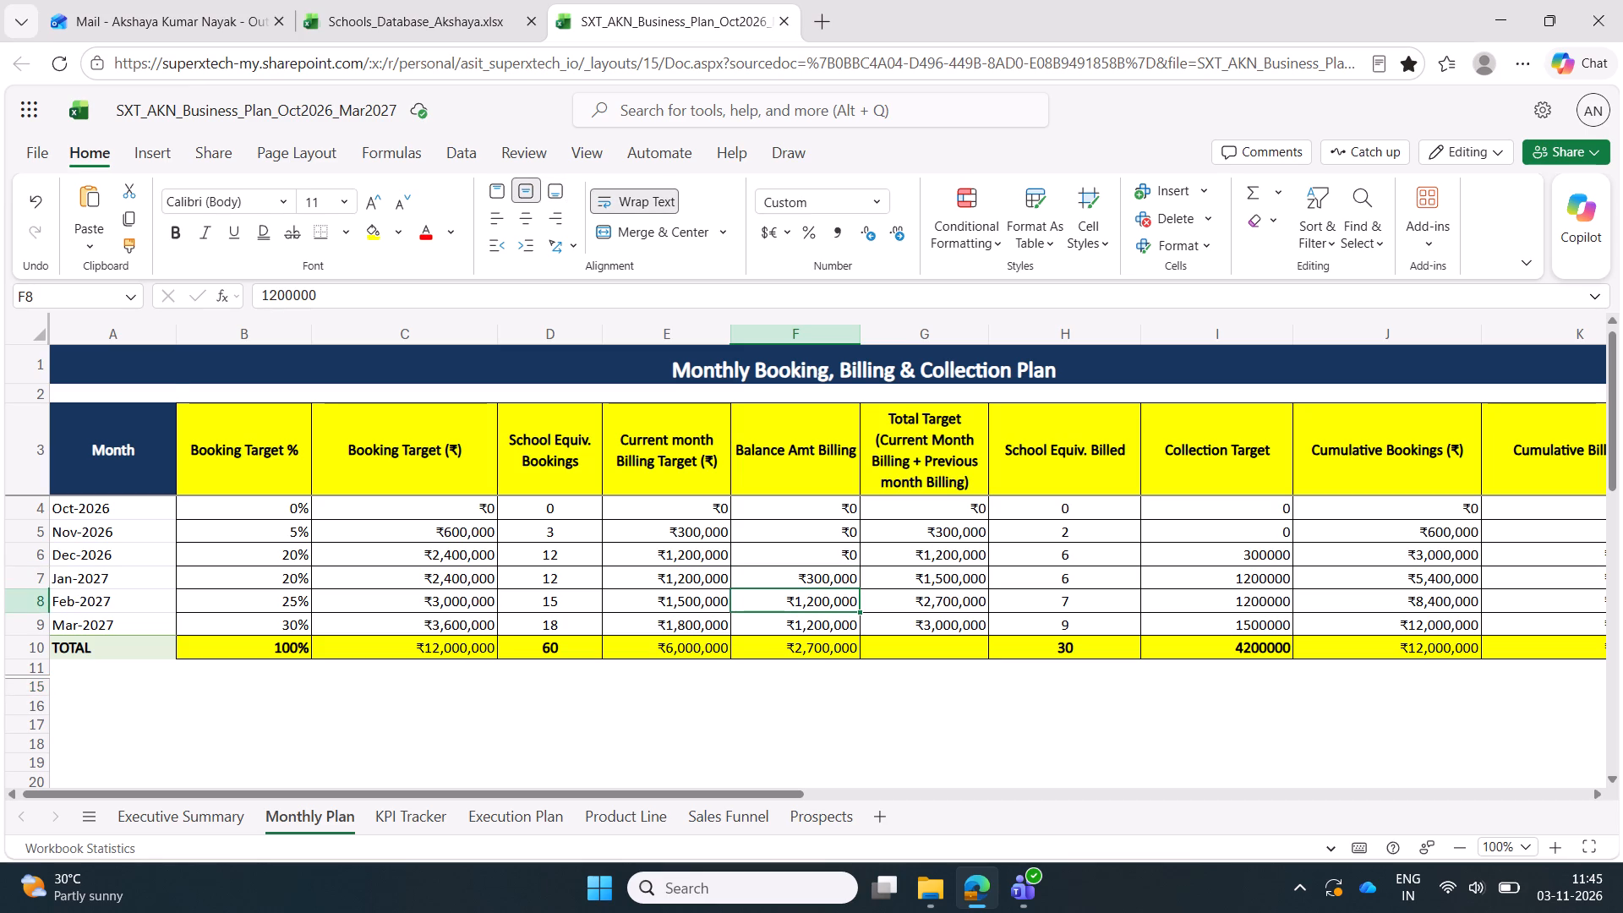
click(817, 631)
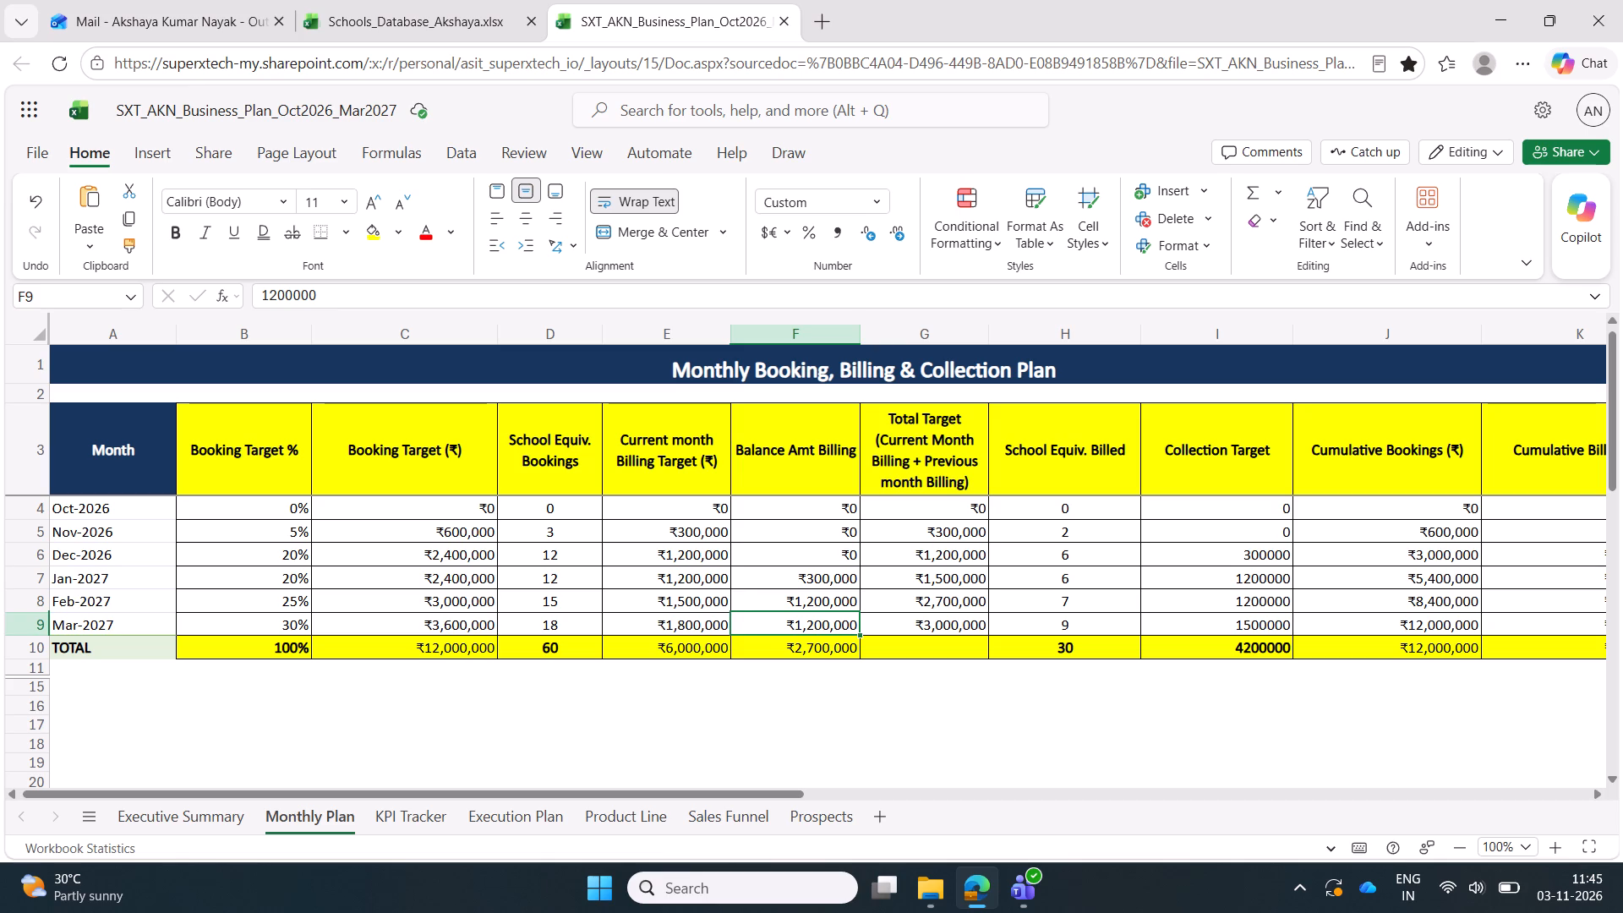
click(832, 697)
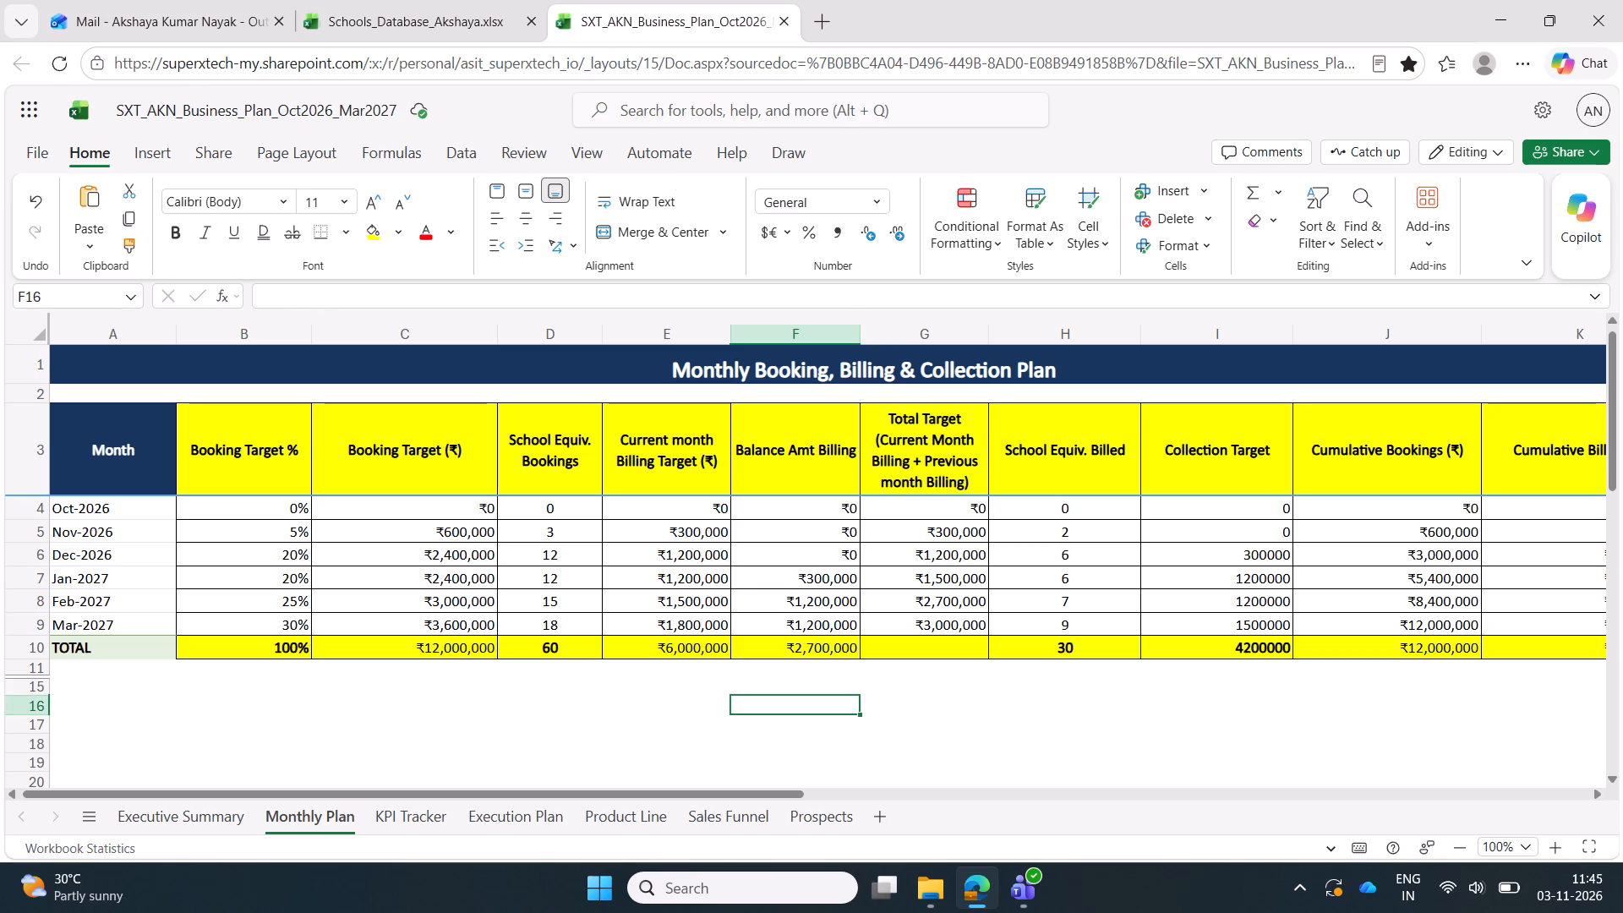
Extend the header in cell F3 to "Balance Amt Billing (Assuming 2 months for full Implementation)".
double_click(856, 450)
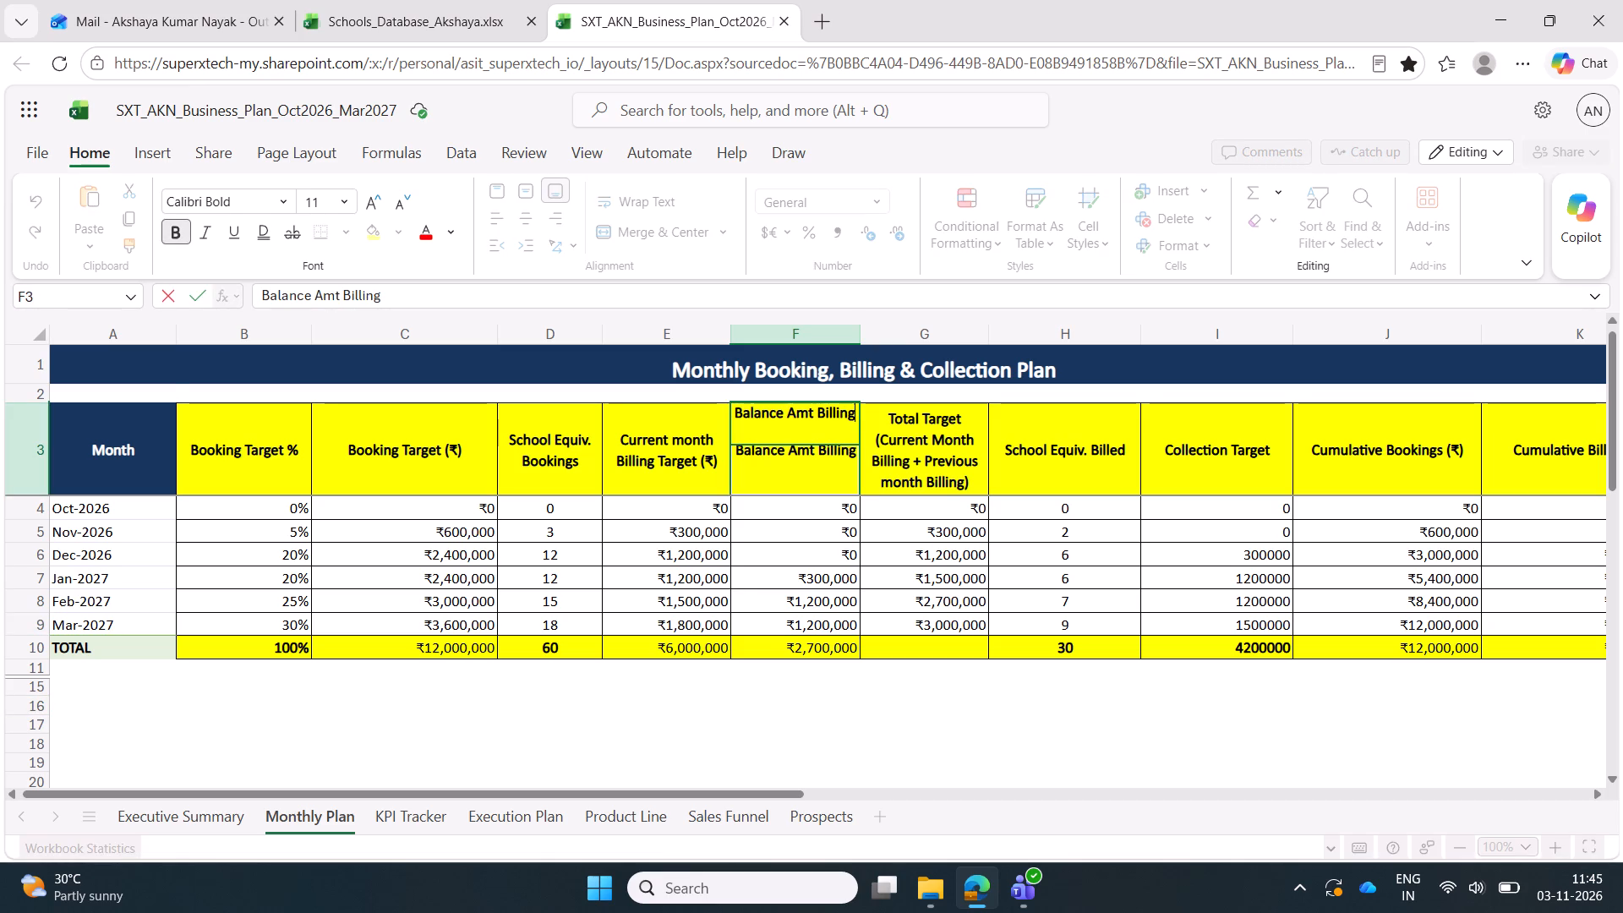
key(space)
key(shift+parenleft)
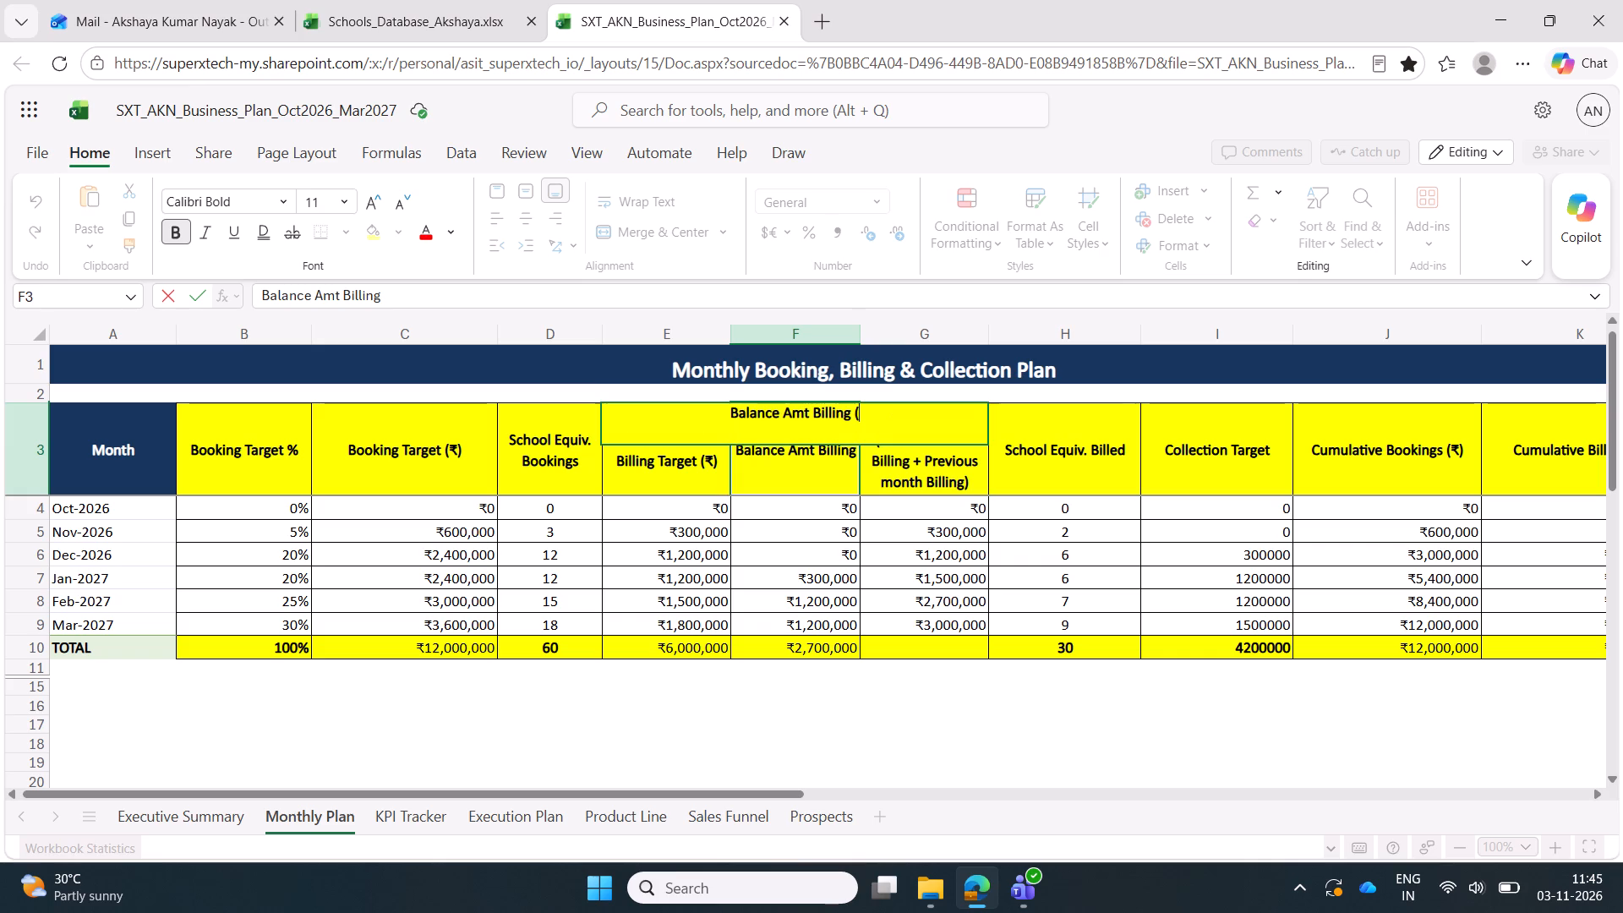
key(shift+a)
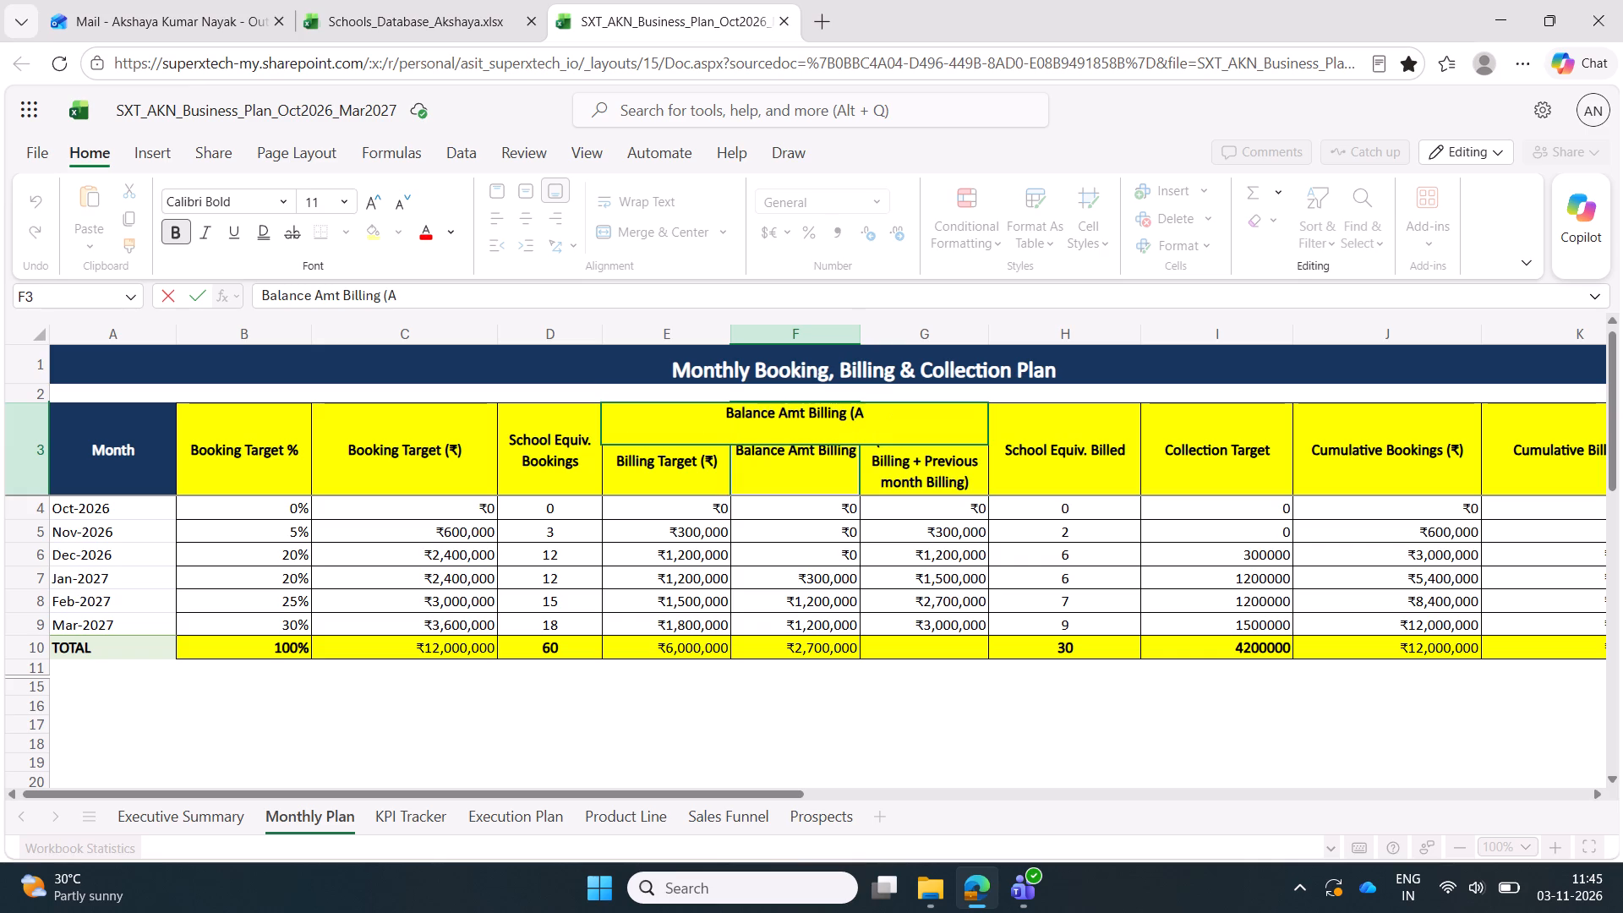
text(ss)
text(uming)
key(space)
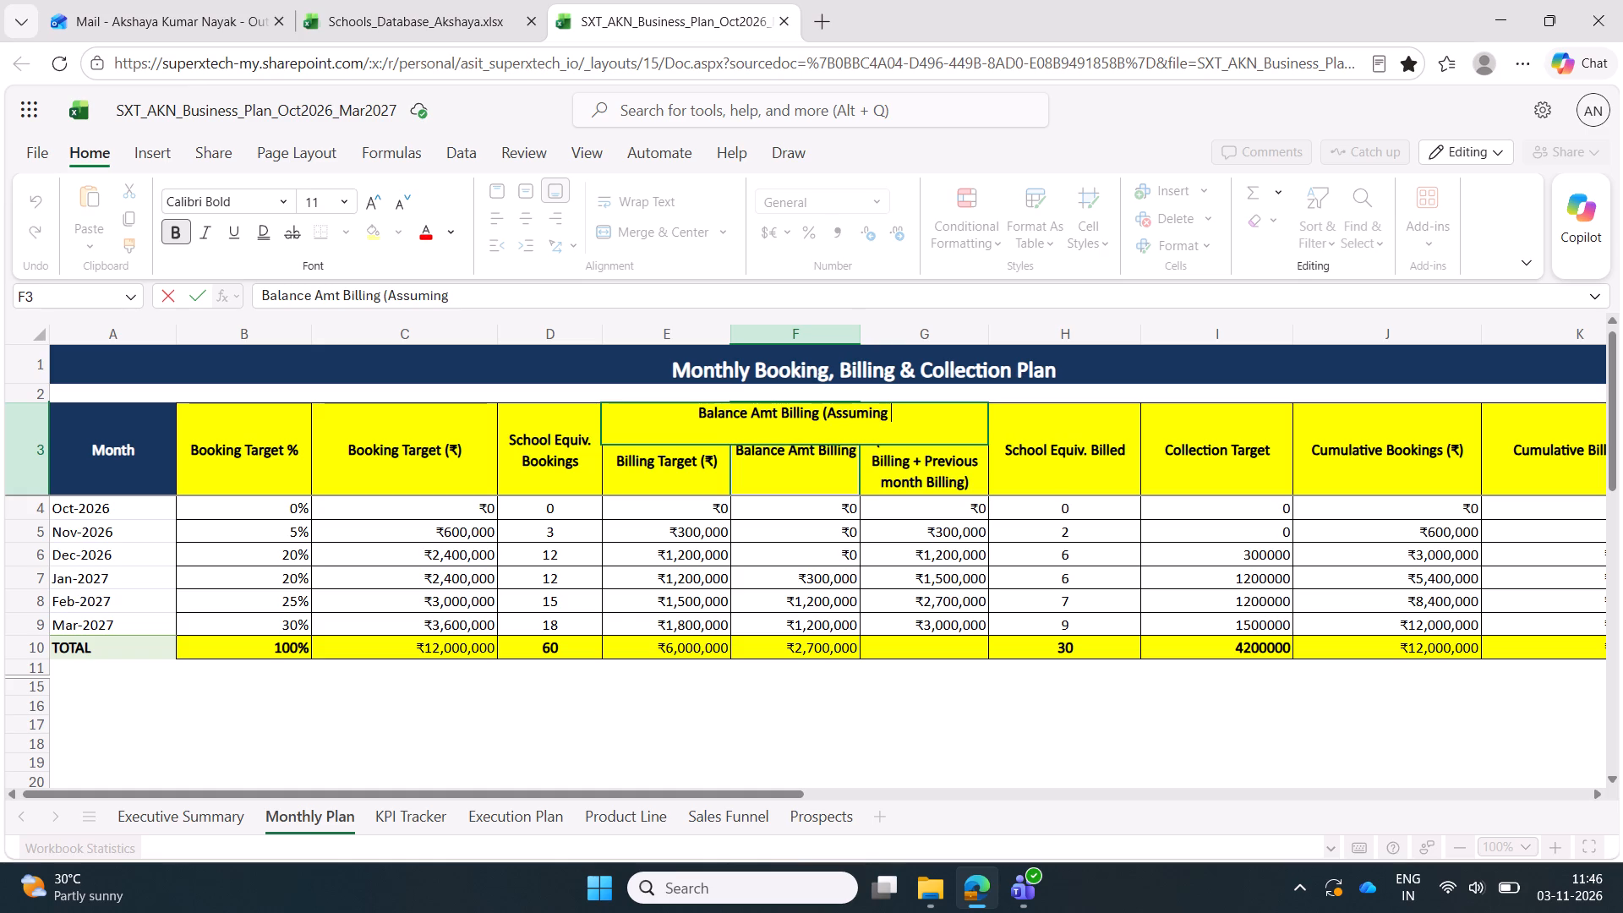
text(2 month)
text(s for)
key(space)
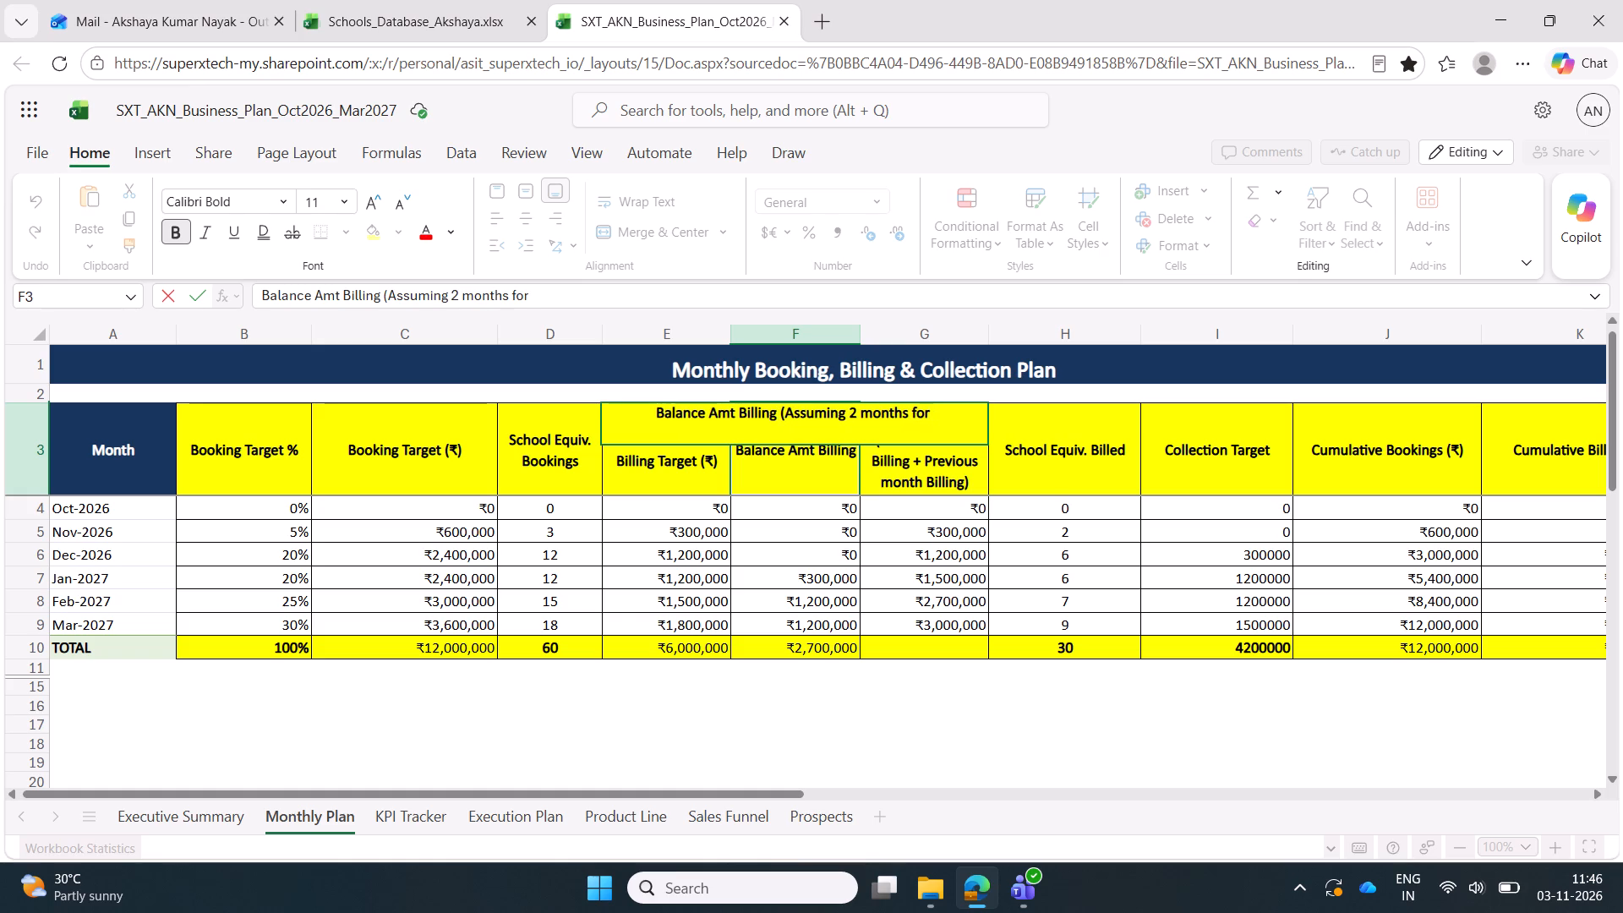
key(BackSpace)
key(BackSpace)
text(r Cop)
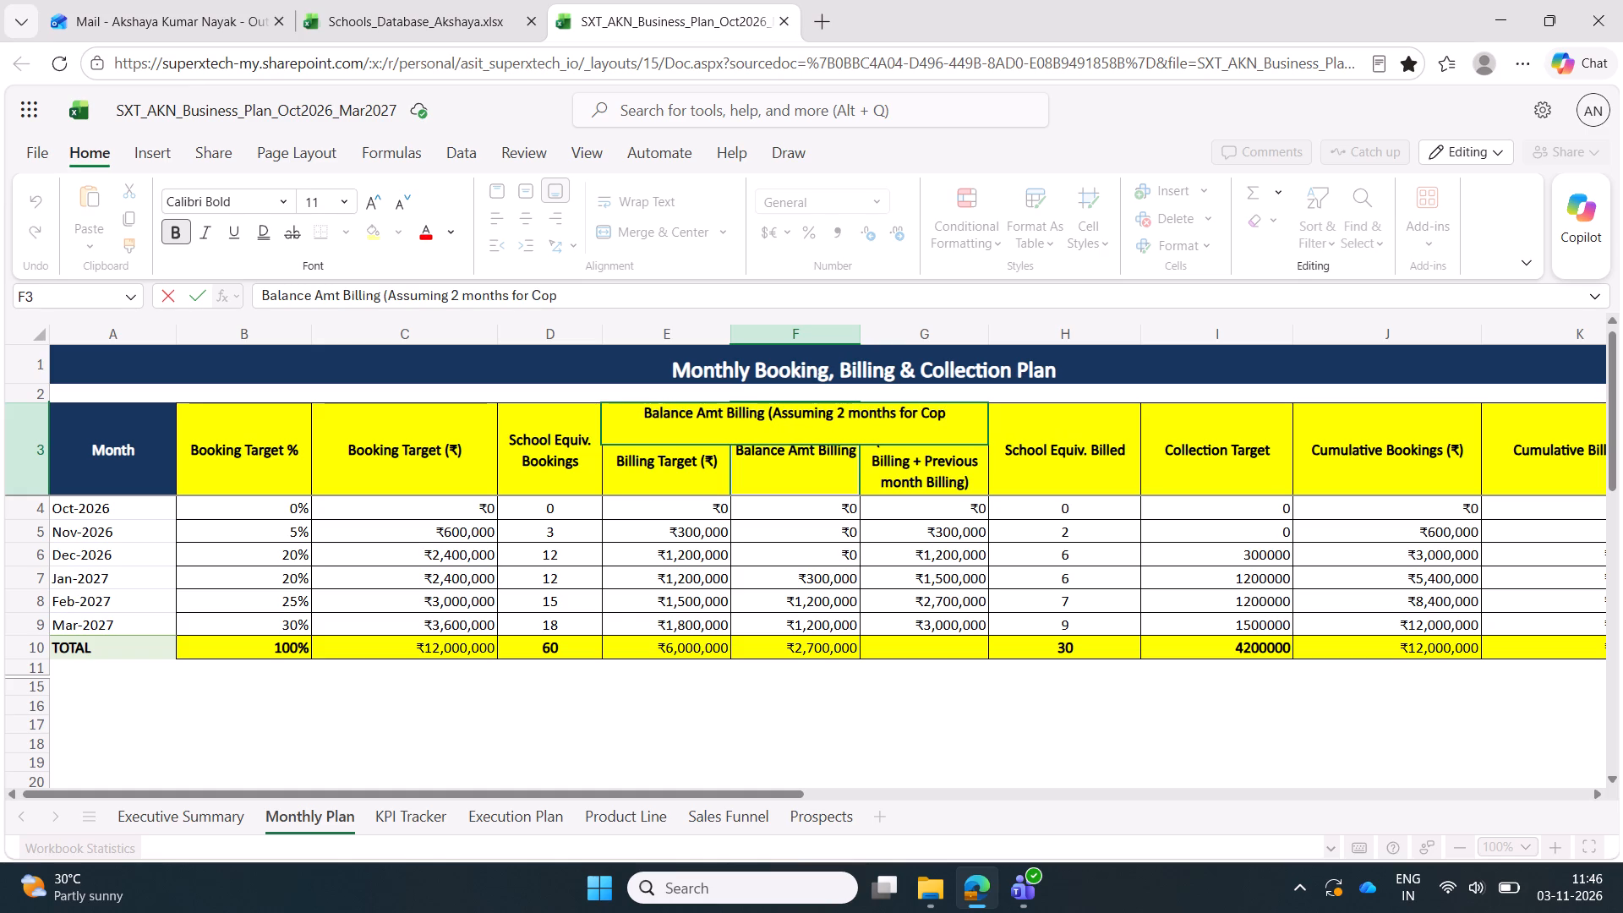
key(BackSpace)
key(BackSpace)
key(BackSpace)
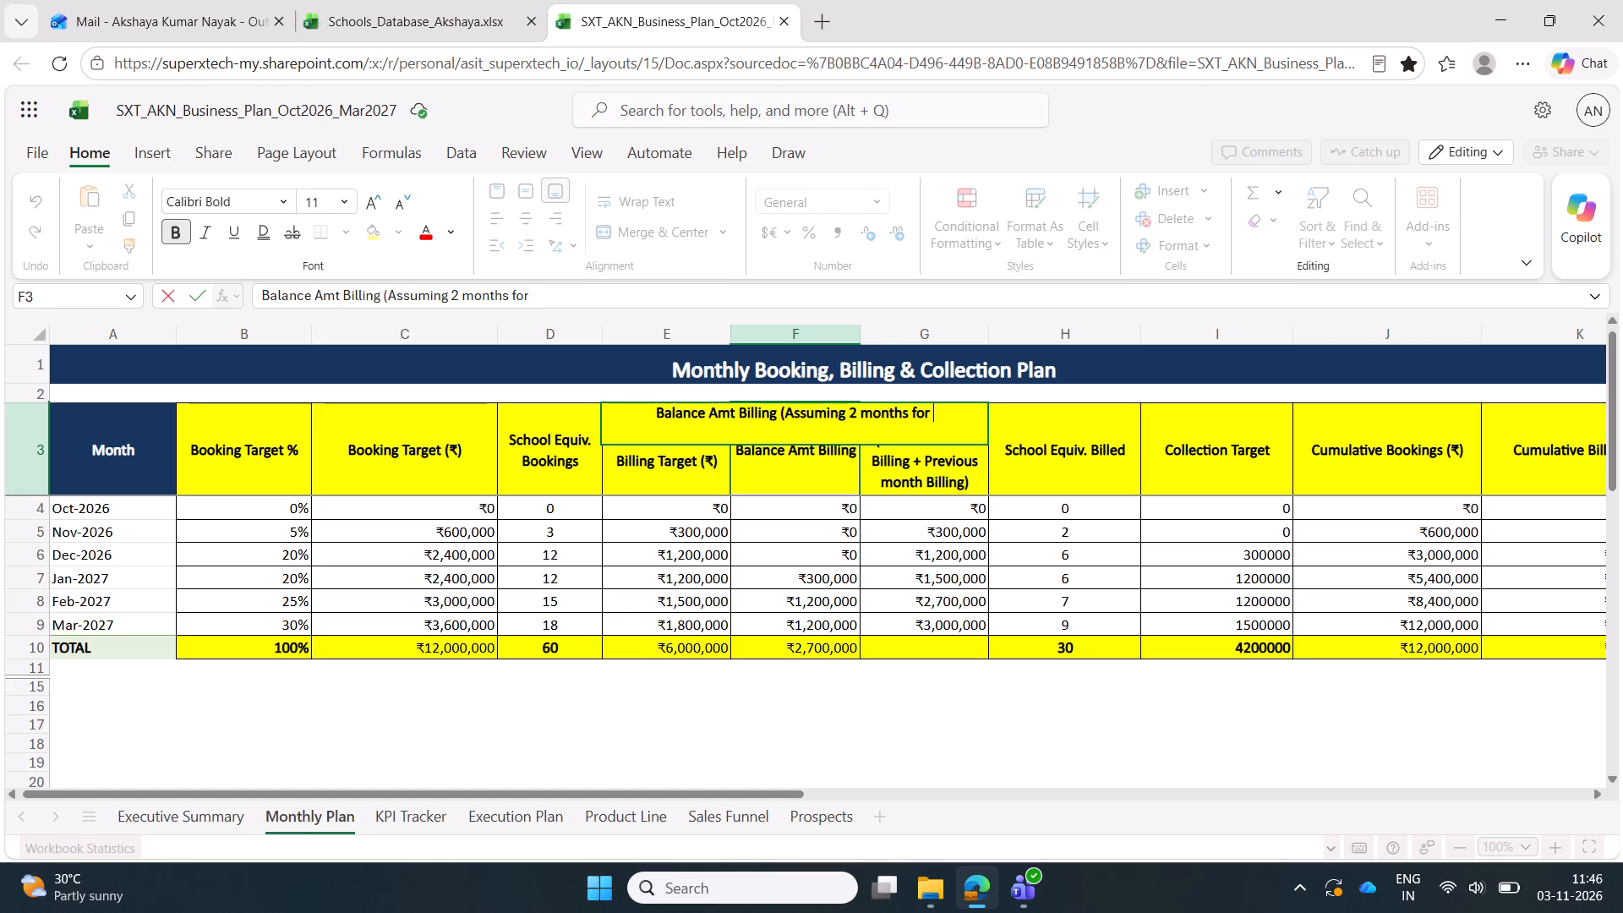
text(full Im)
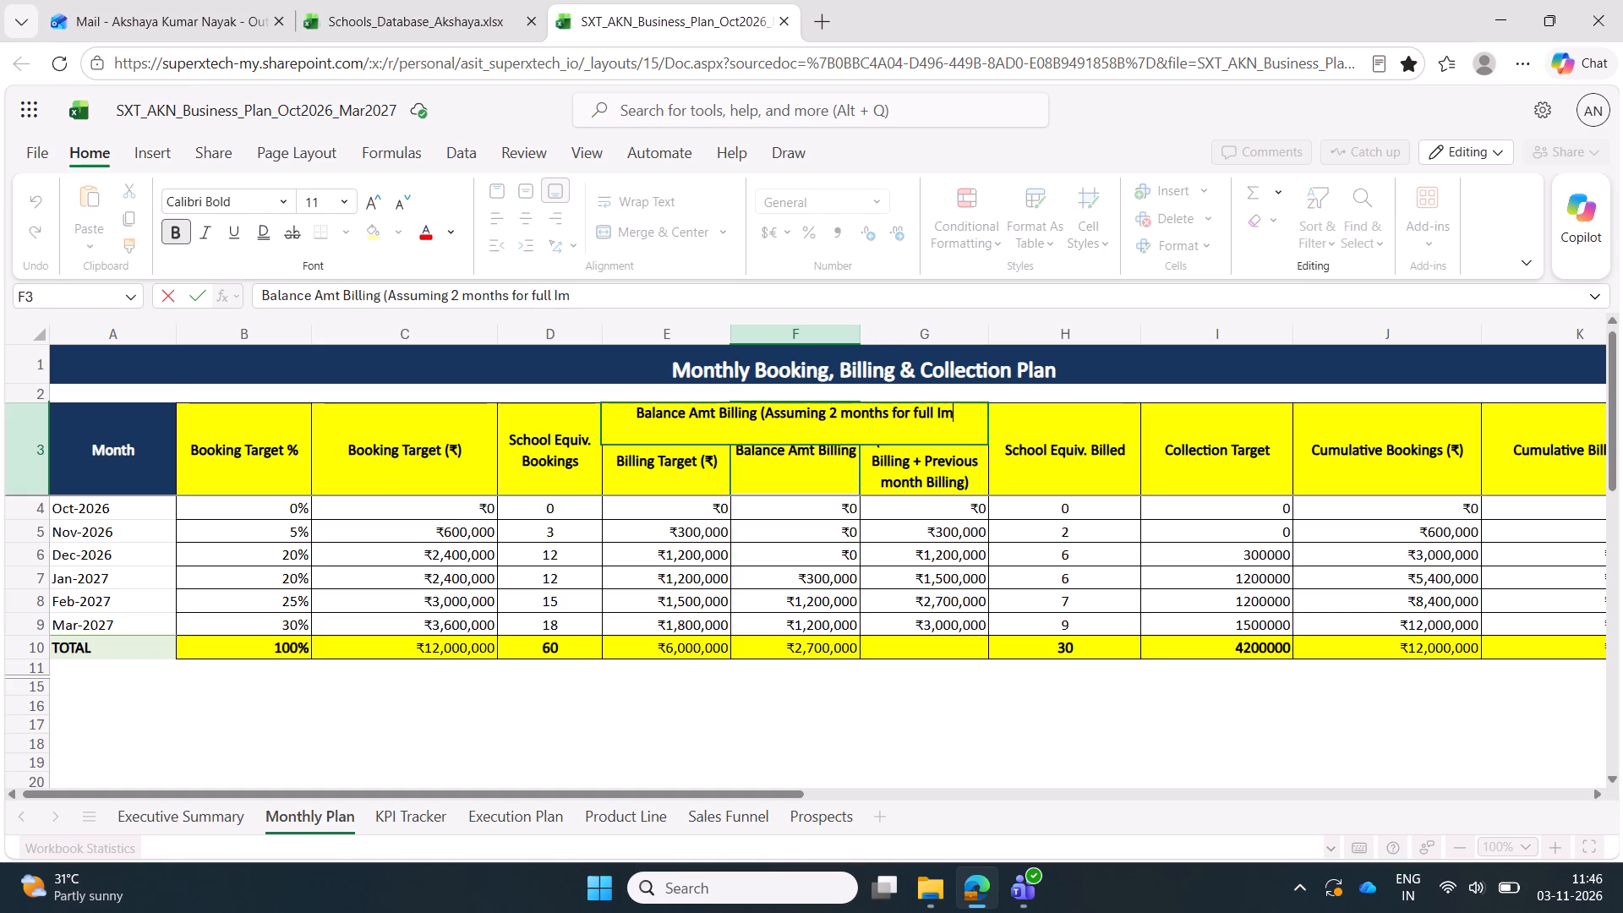
text(pleme)
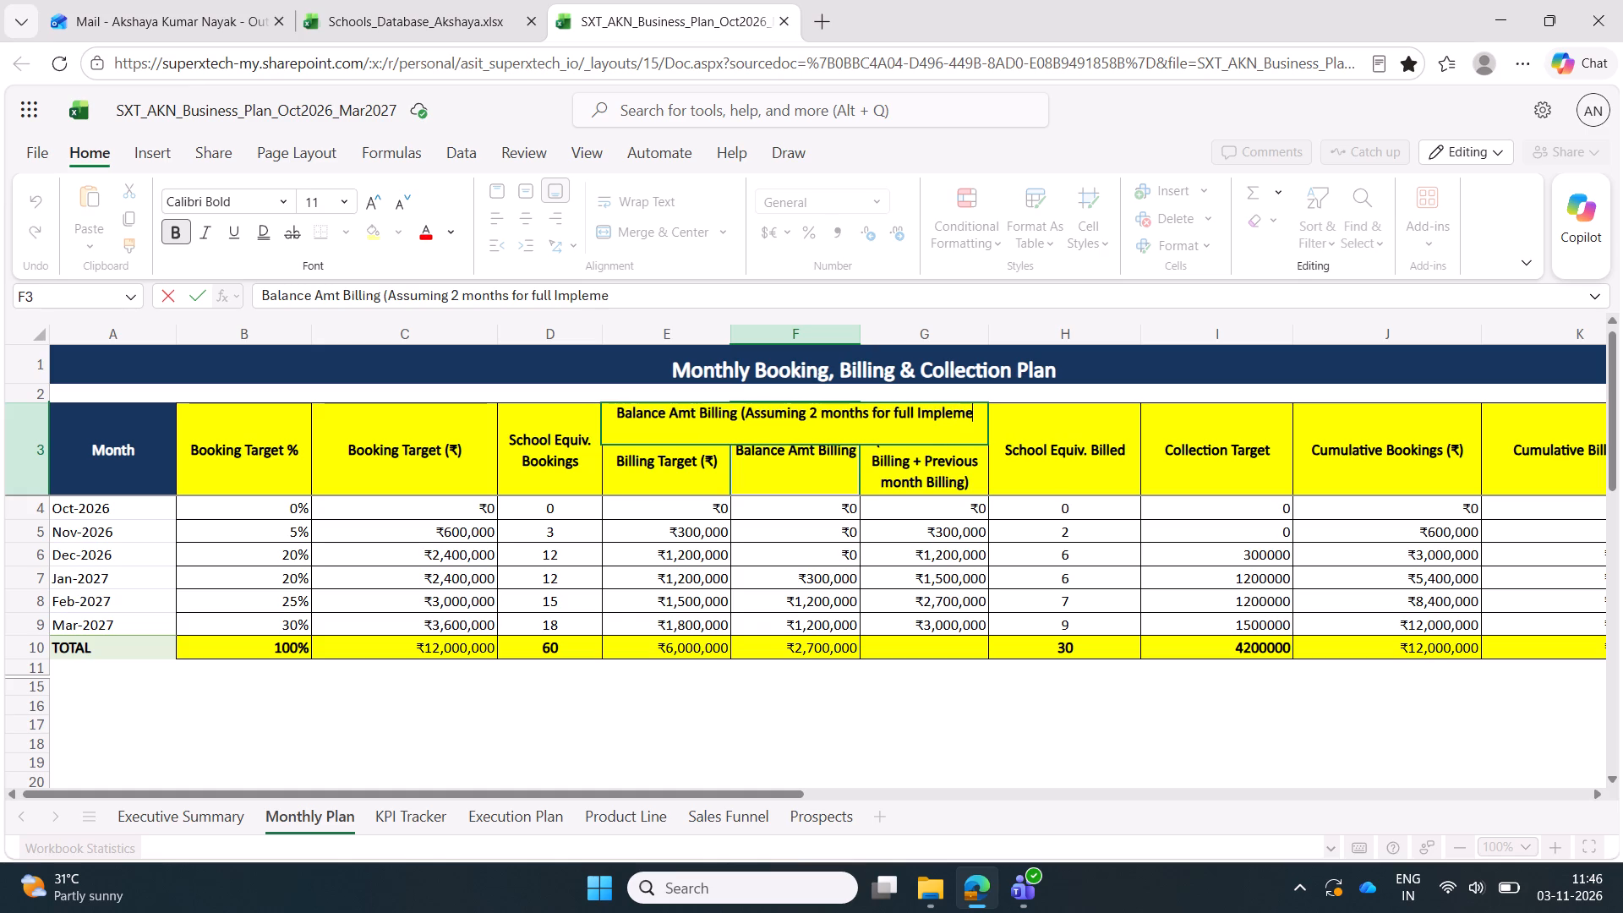
text(ntation)
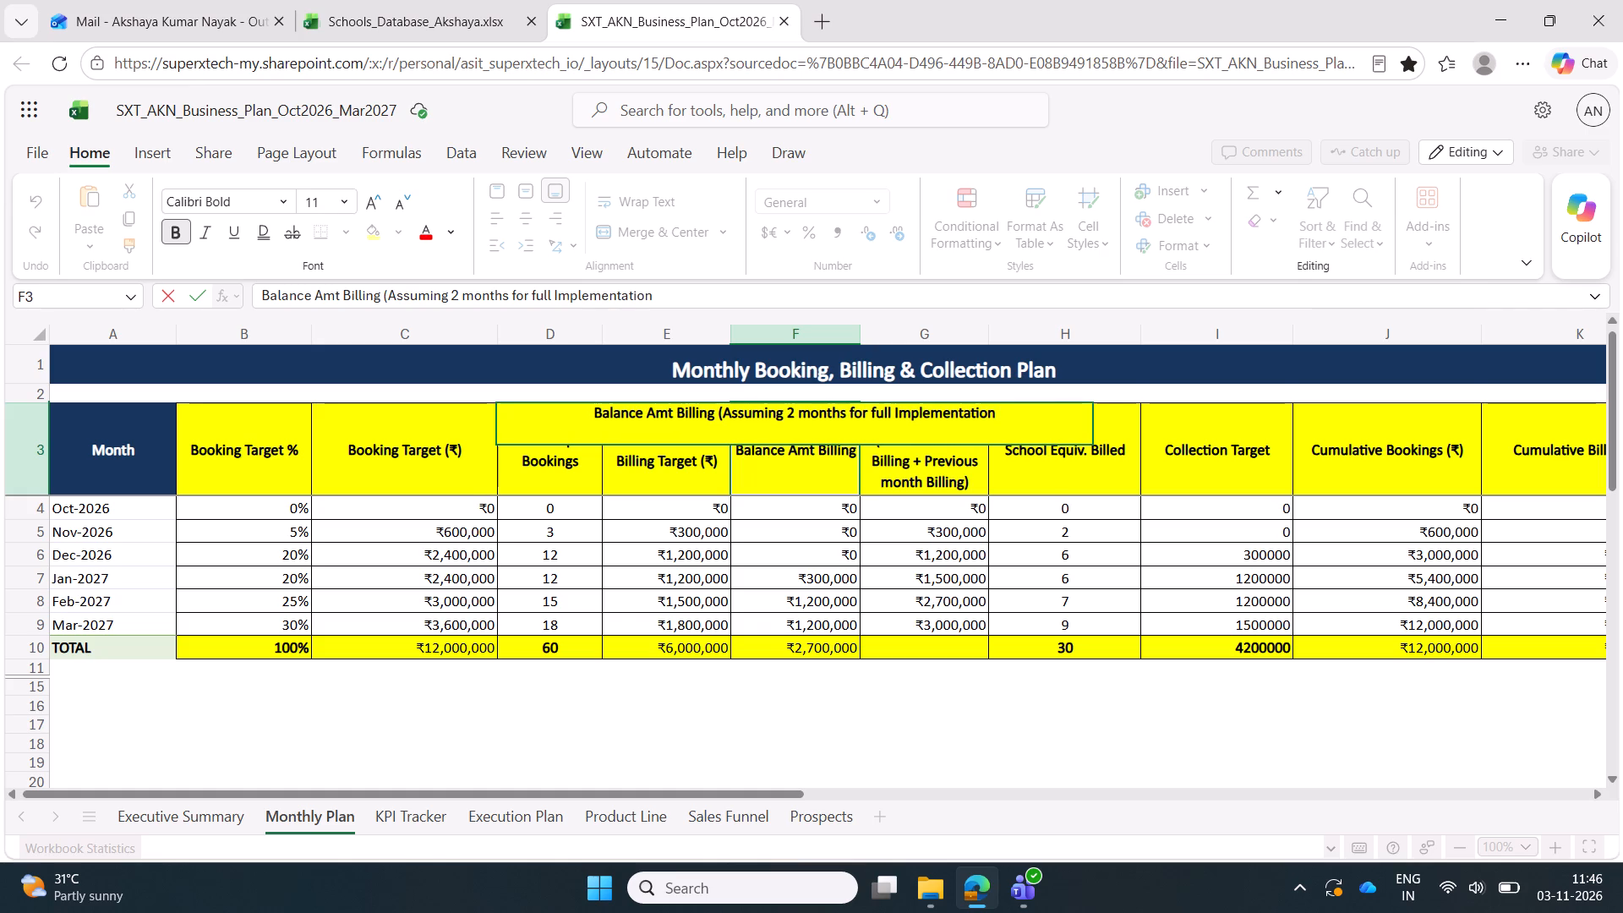
key(shift+parenright)
key(Return)
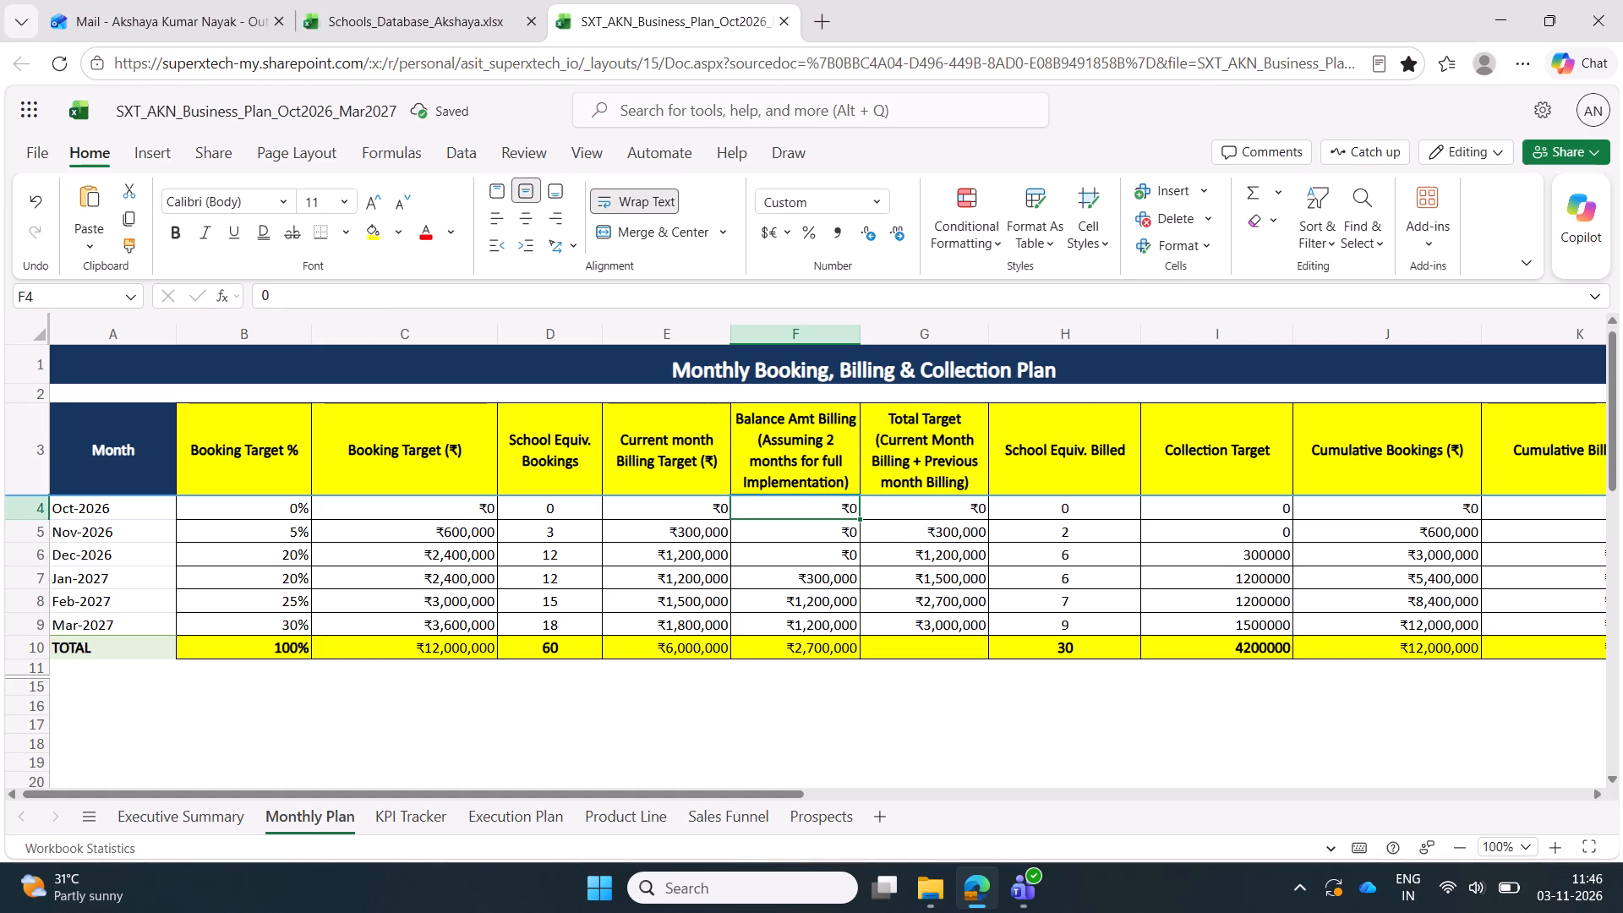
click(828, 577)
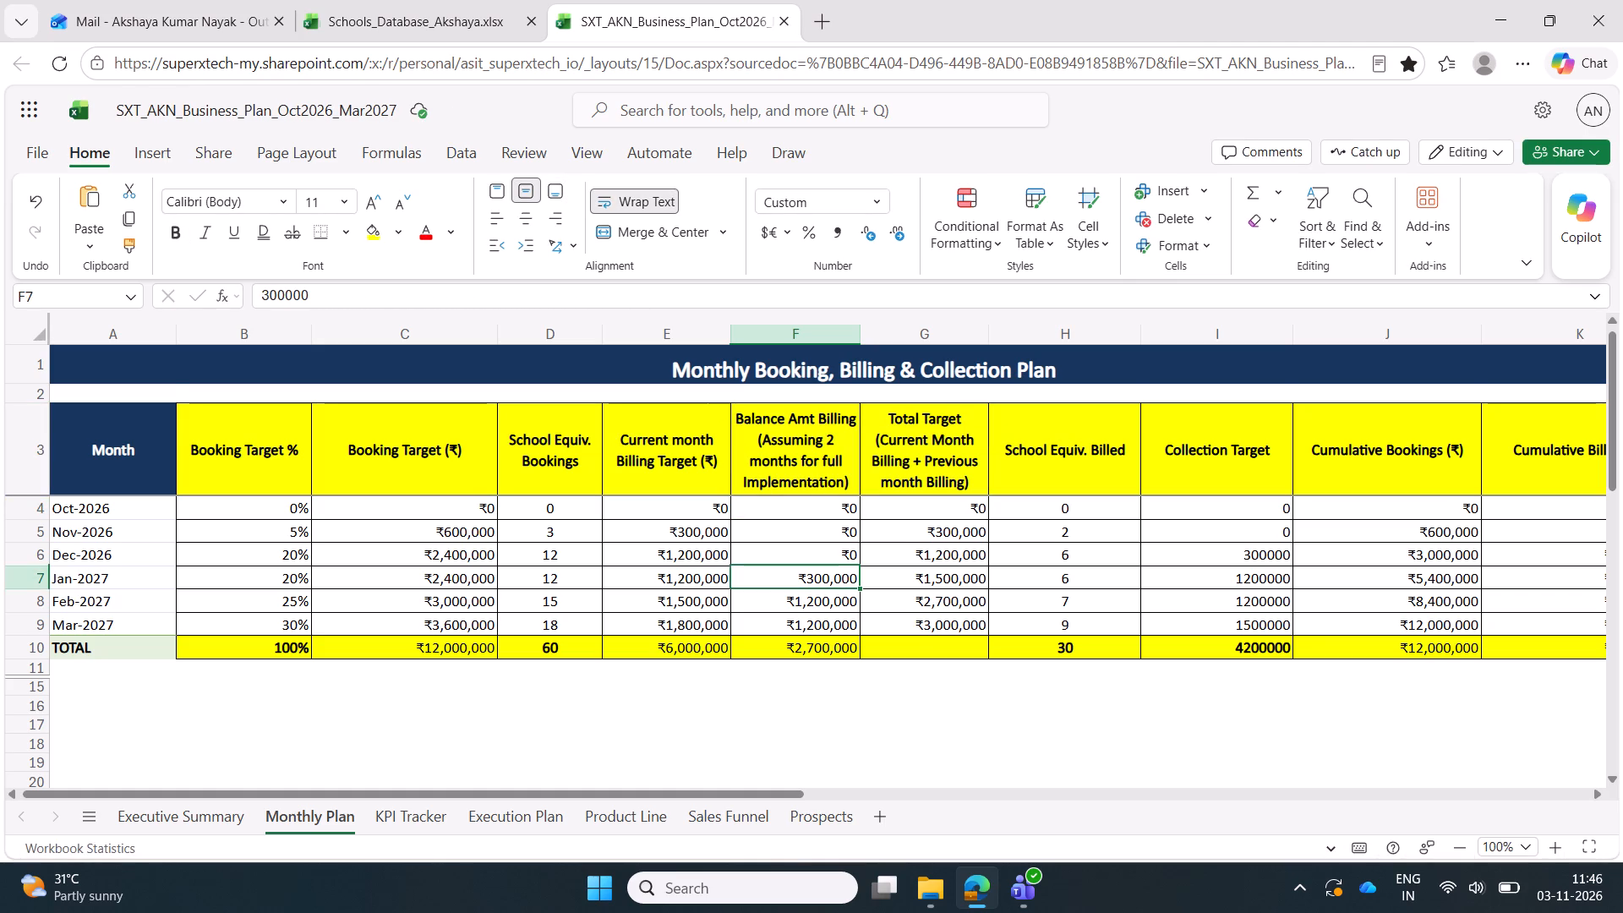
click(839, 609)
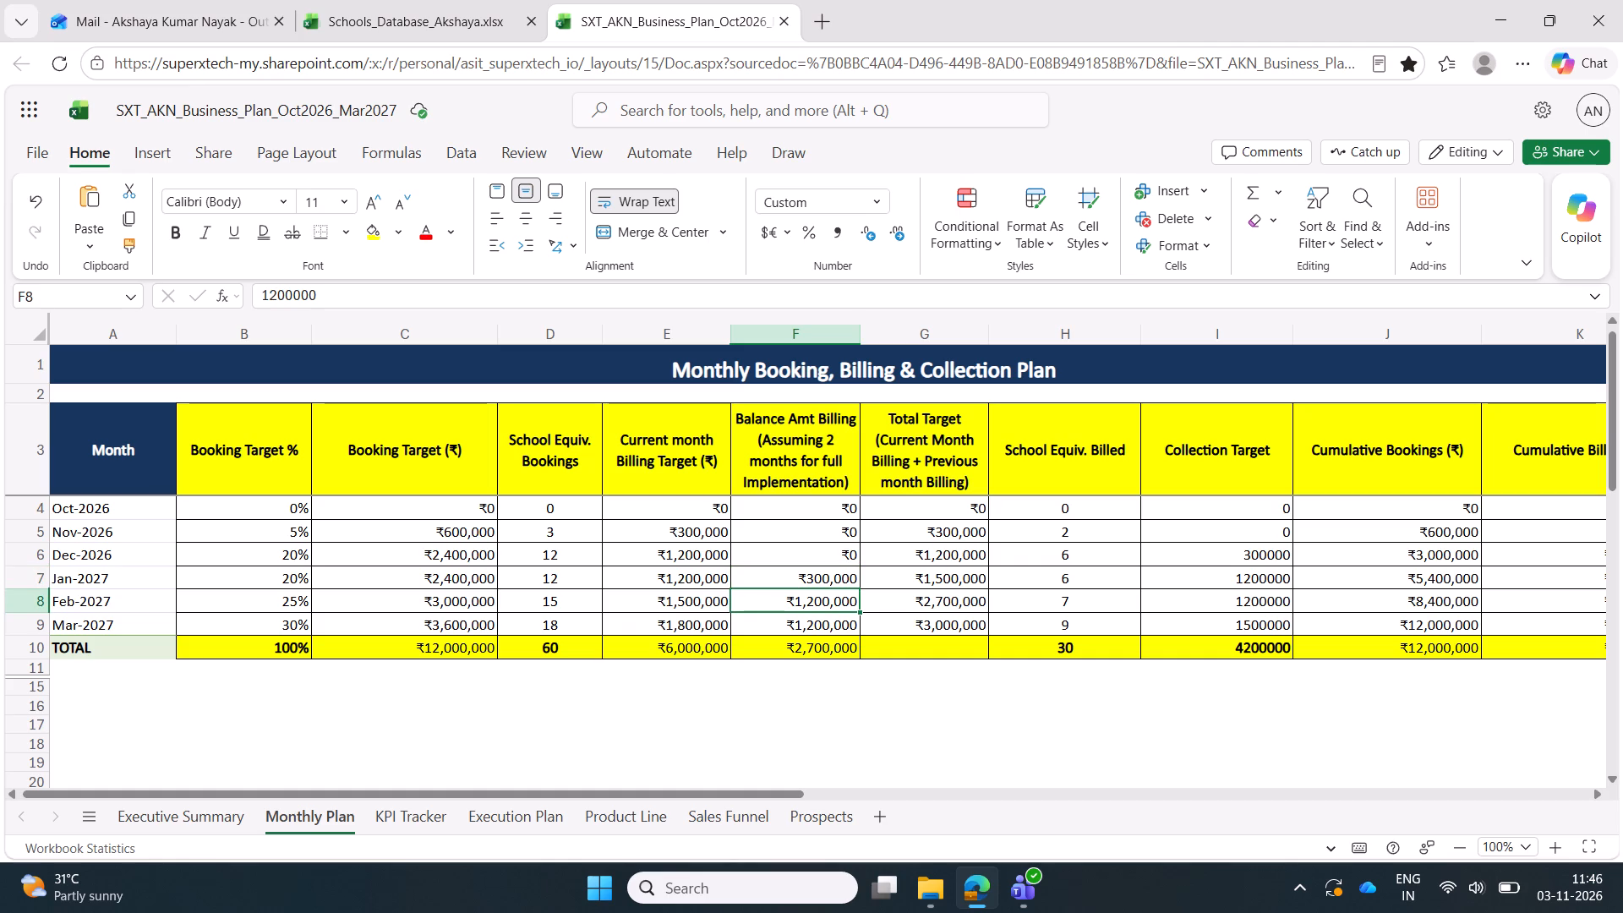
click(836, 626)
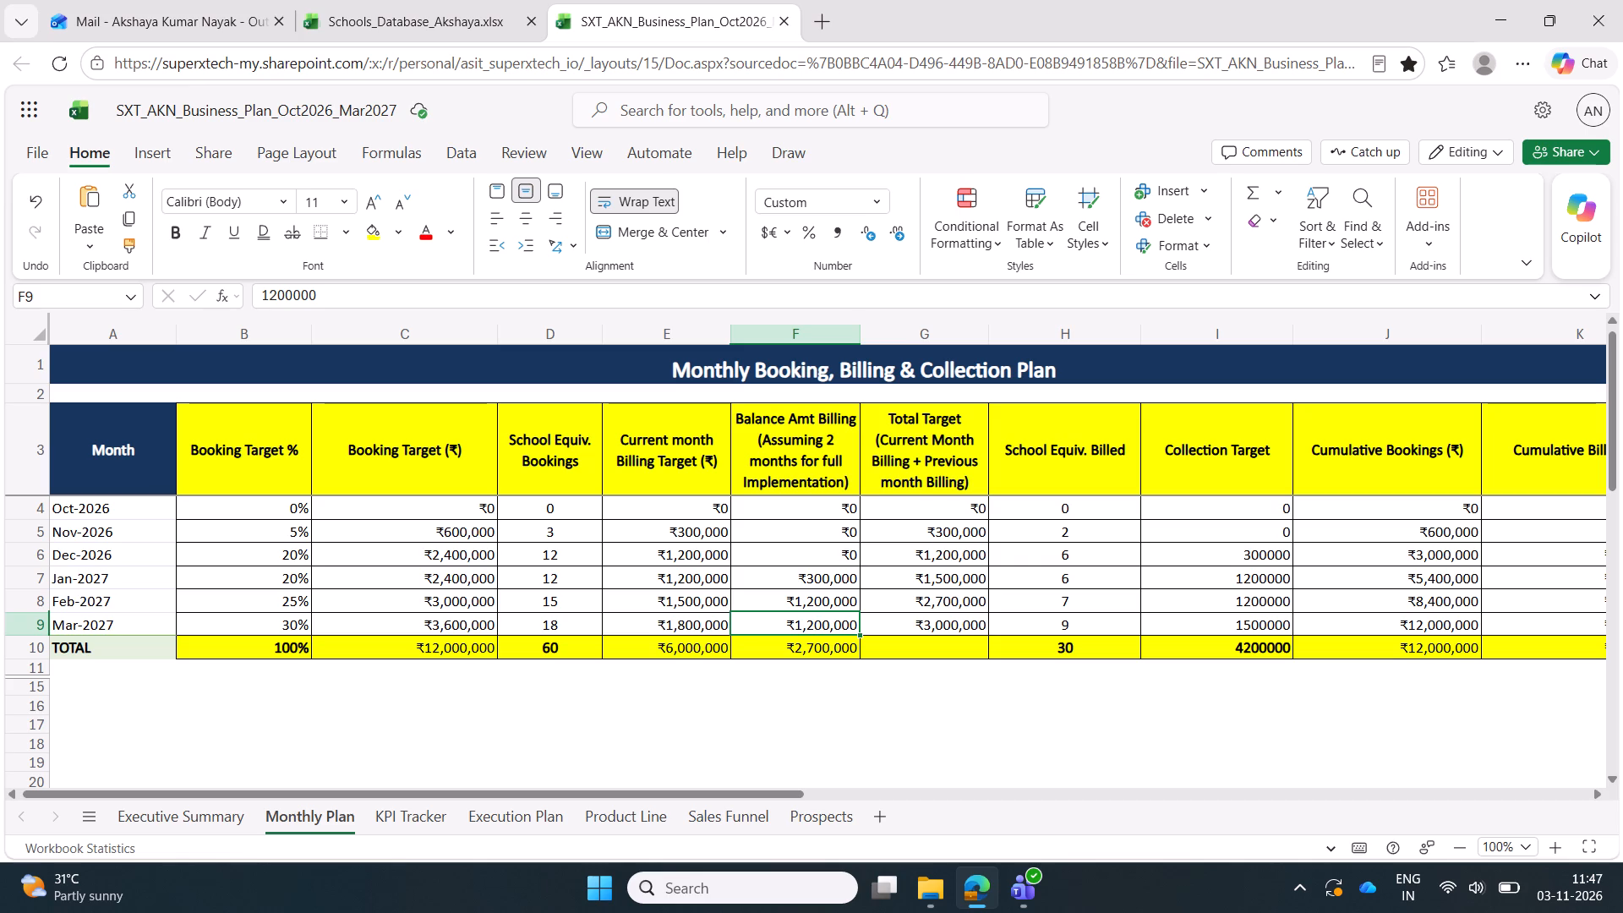
Enter =SUM(G4:G9) in the TOTAL row of the Total Target column, cell G10.
click(931, 652)
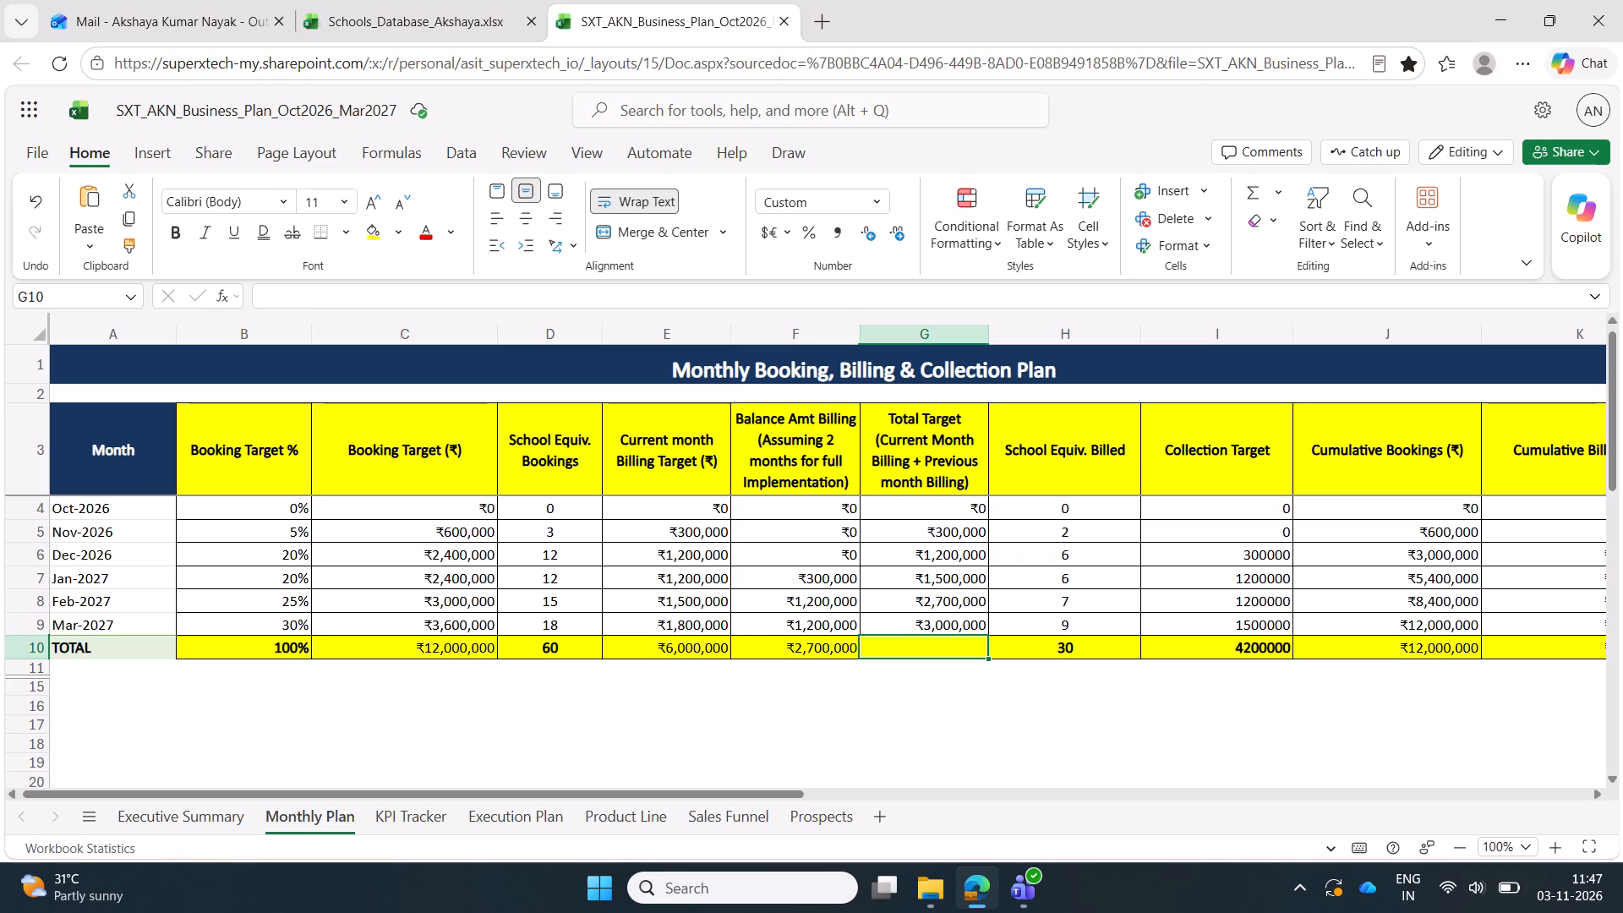
key(equal)
text(su,)
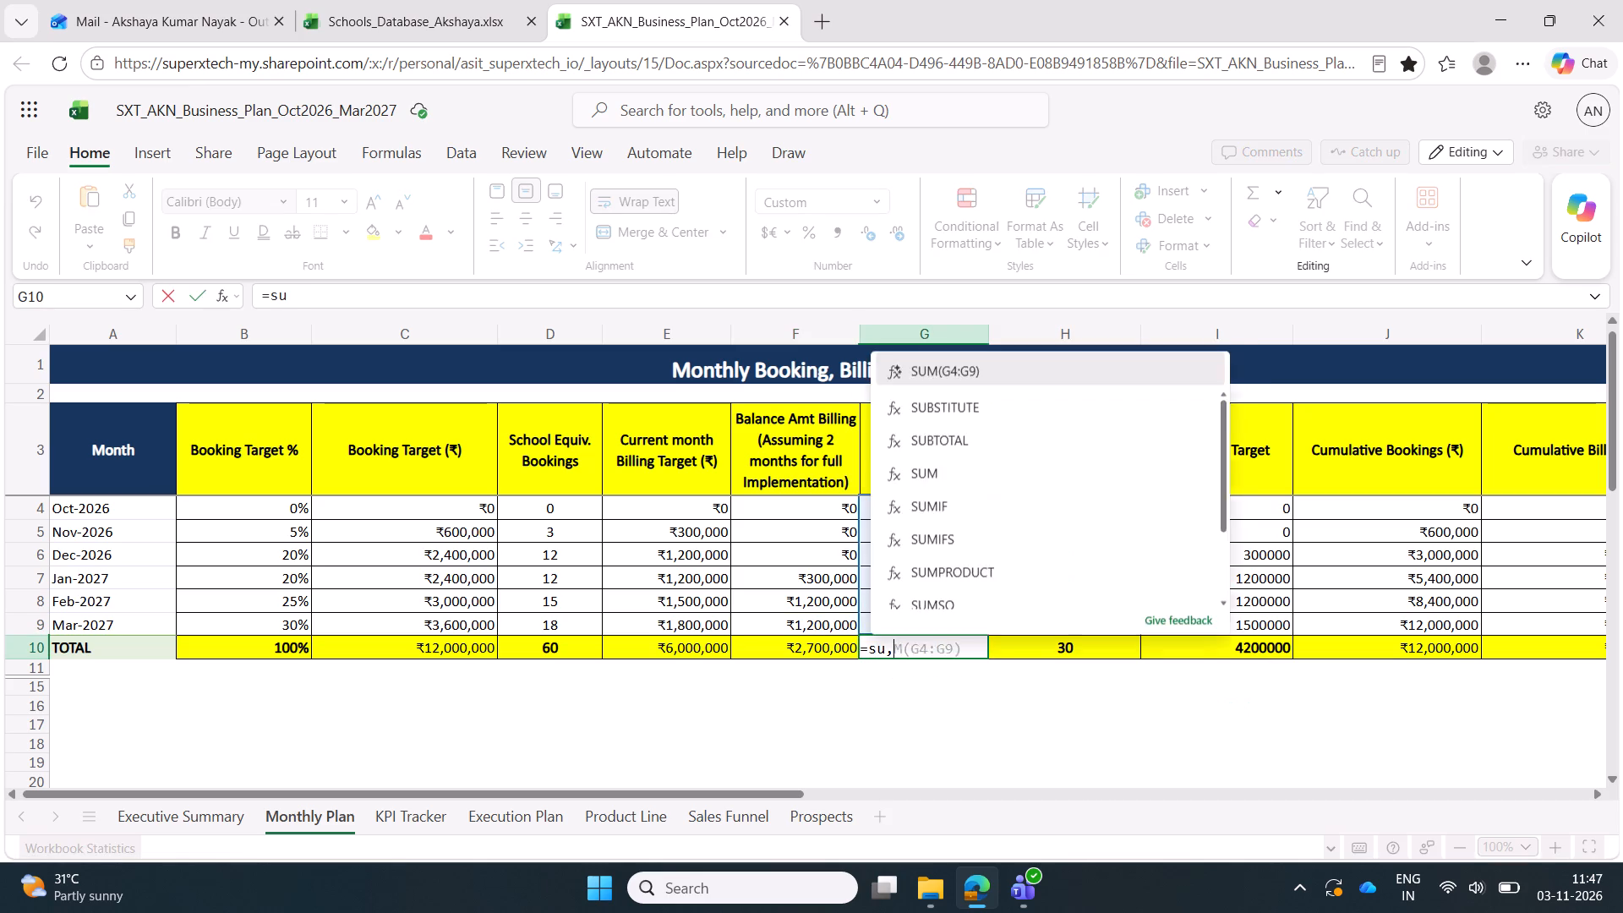
key(shift+parenleft)
key(BackSpace)
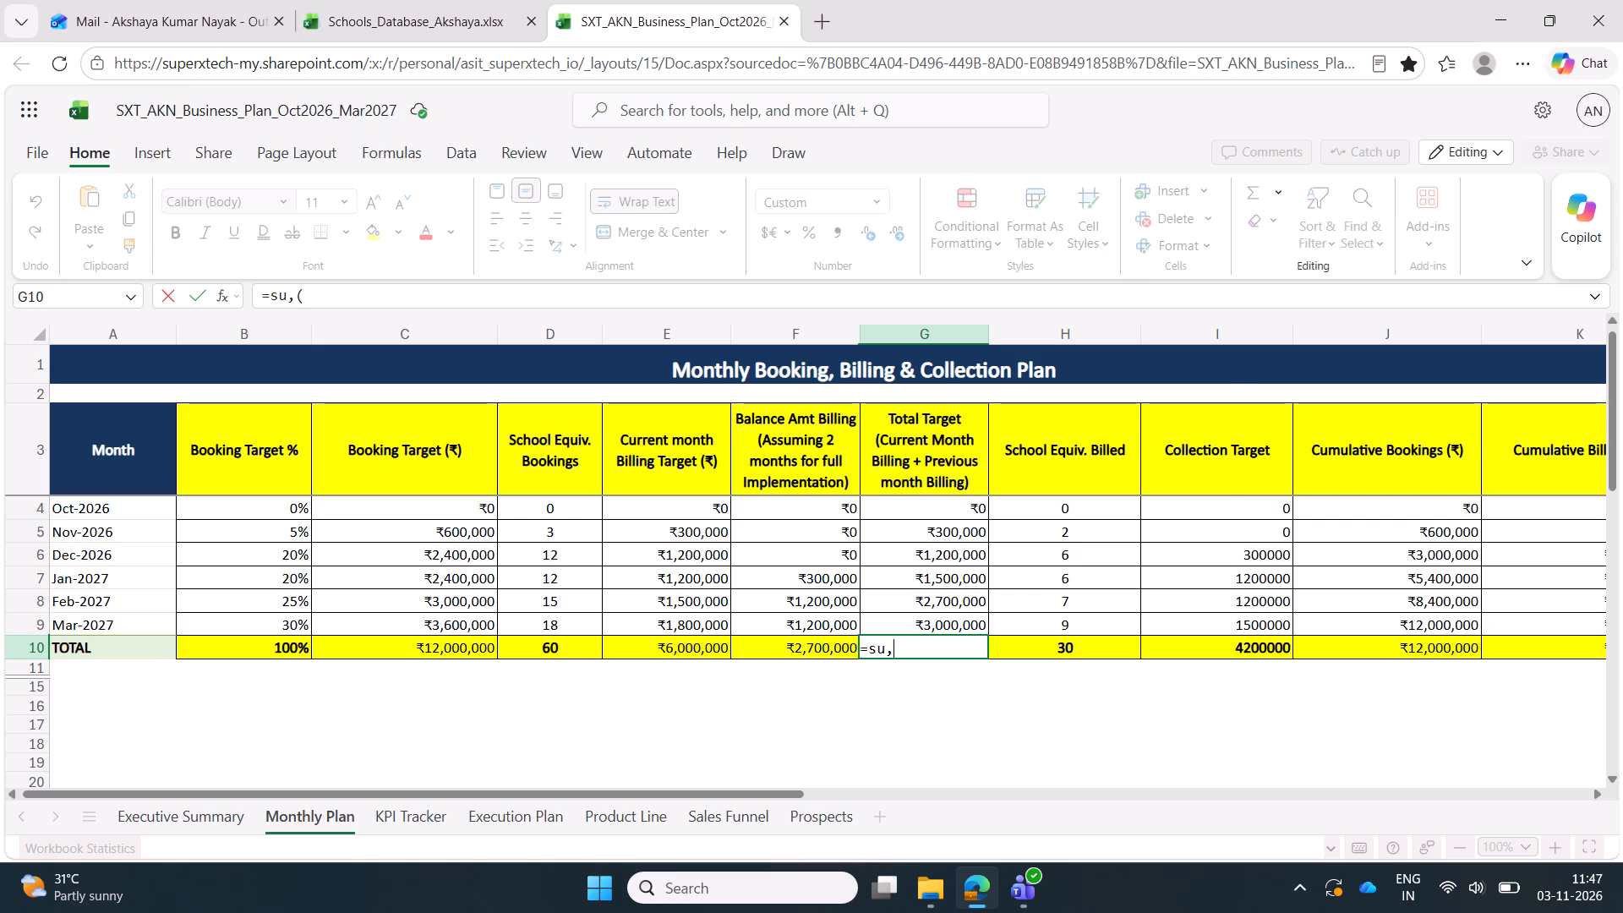
key(BackSpace)
key(comma)
key(BackSpace)
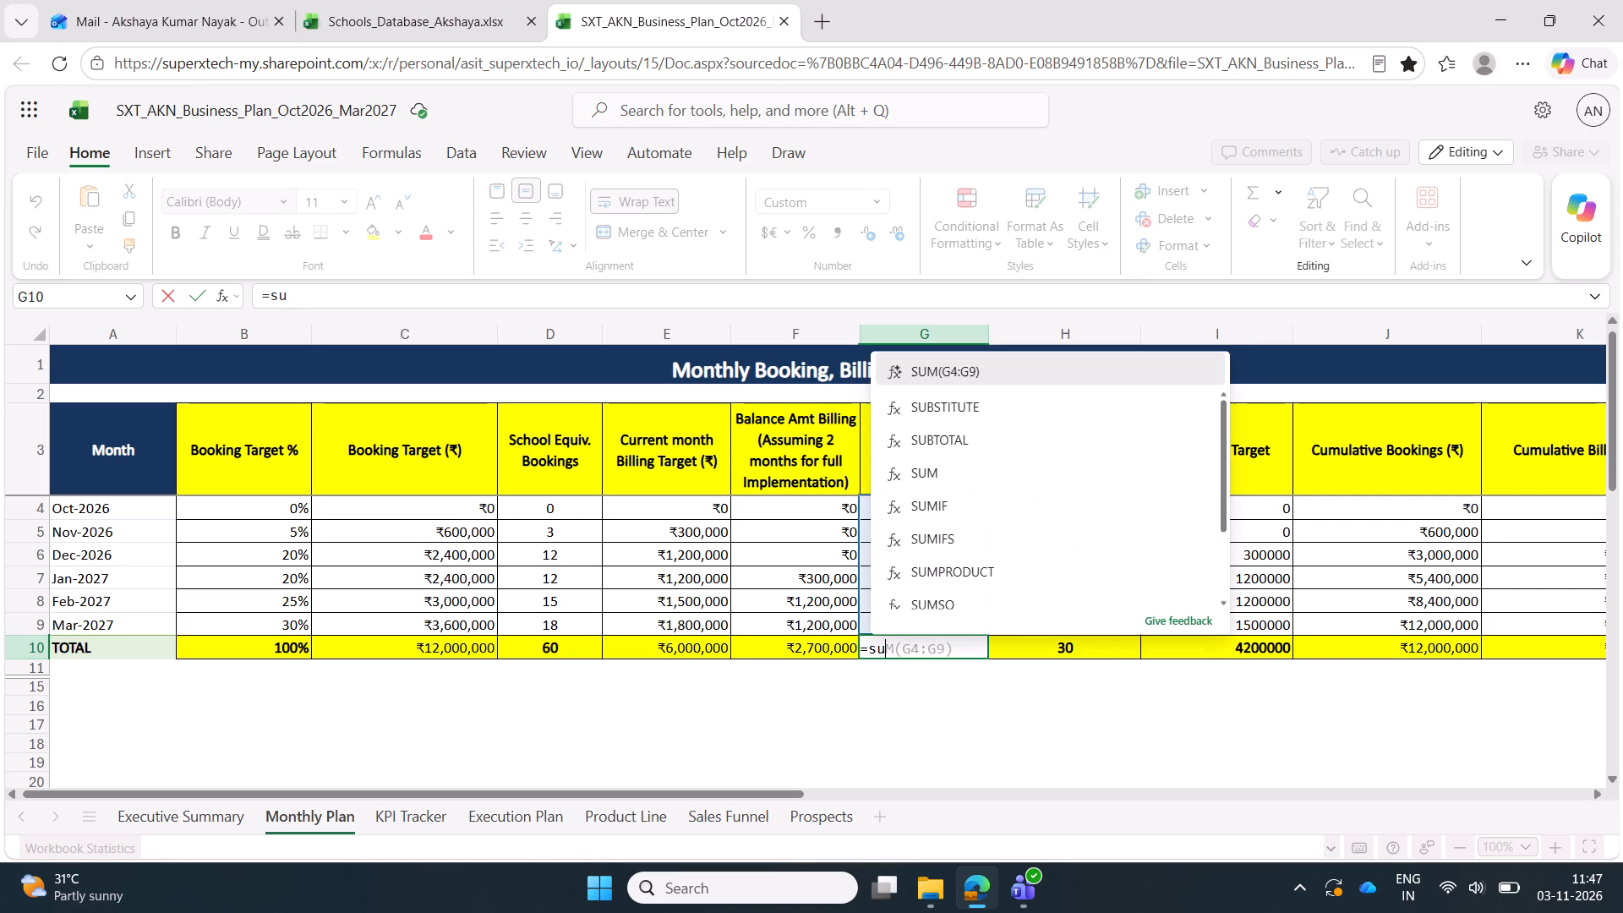
key(m)
key(shift+parenleft)
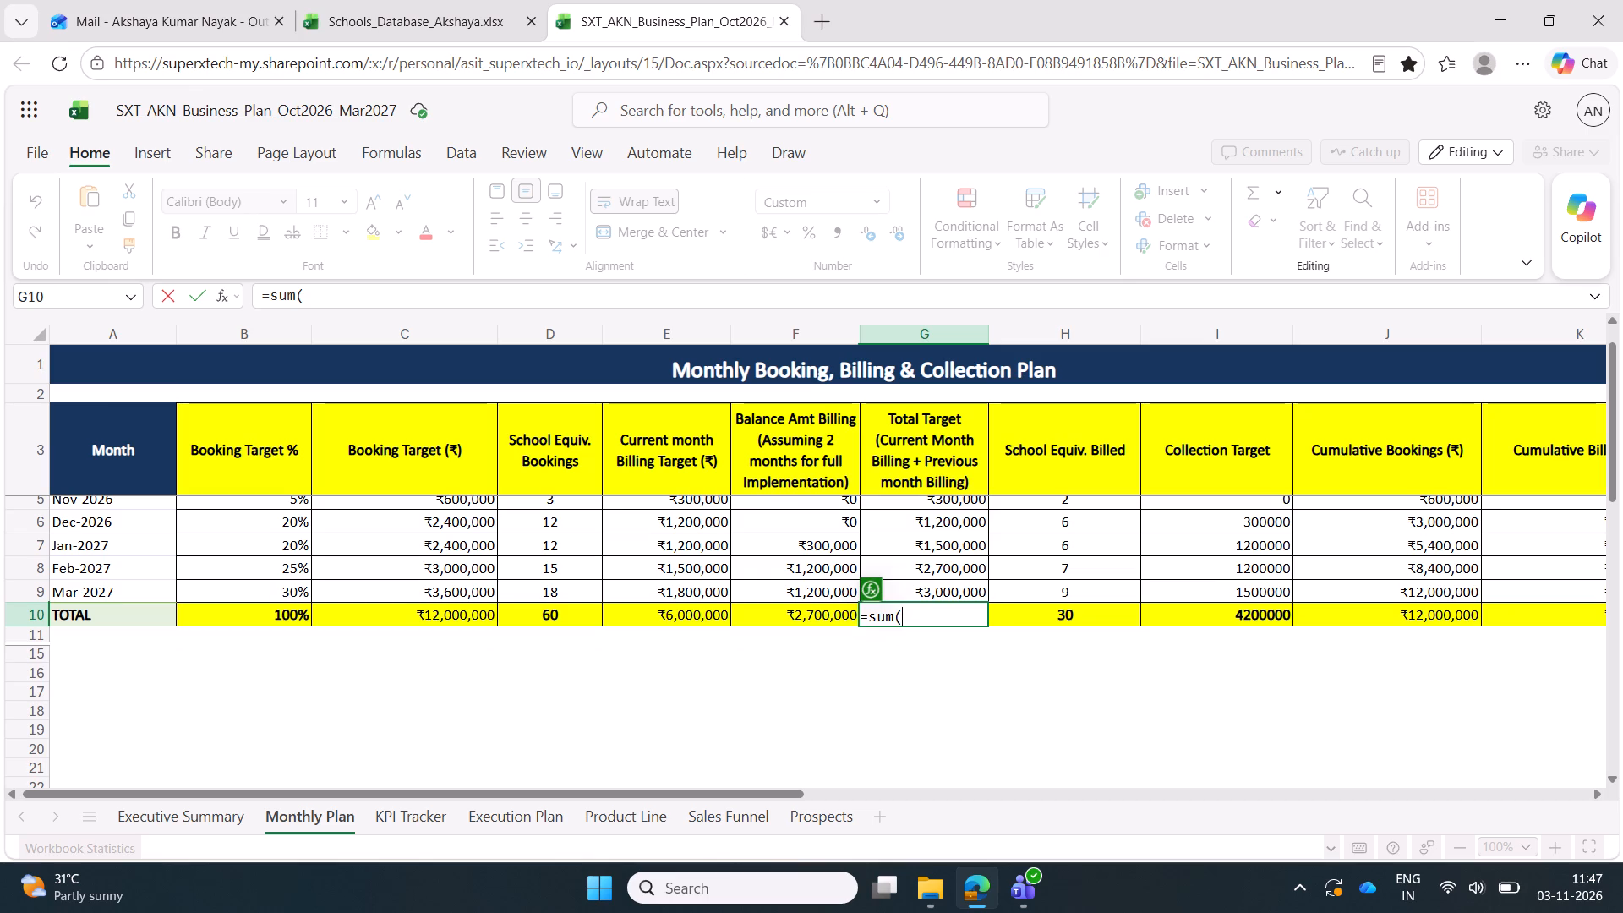
drag(1618, 435, 1617, 385)
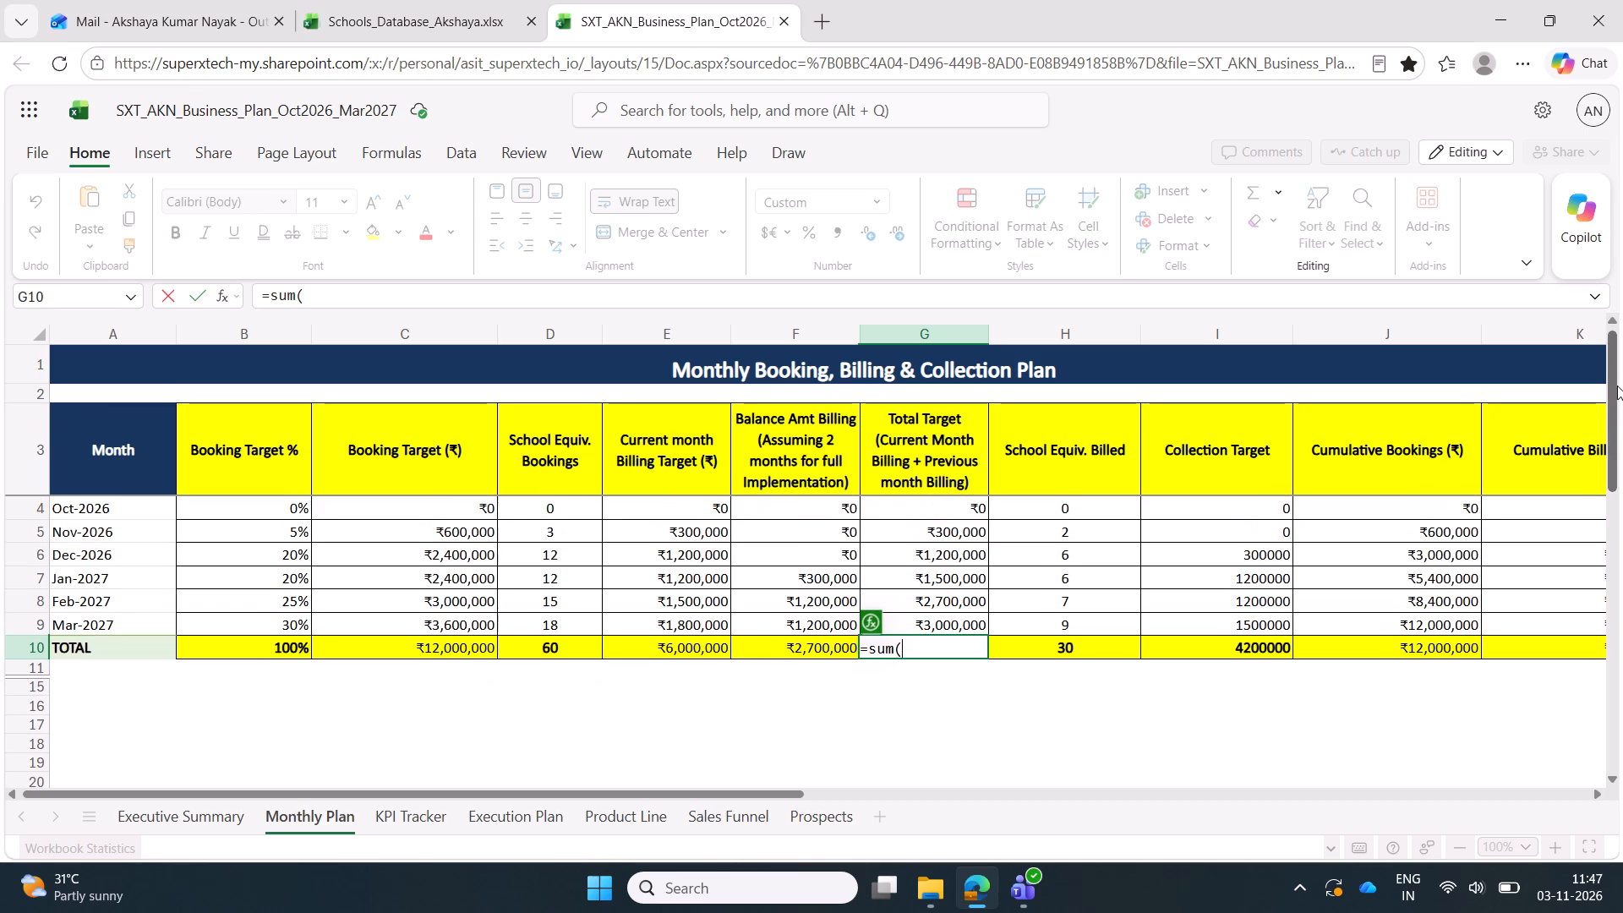
drag(1617, 385, 1619, 373)
drag(962, 511, 963, 514)
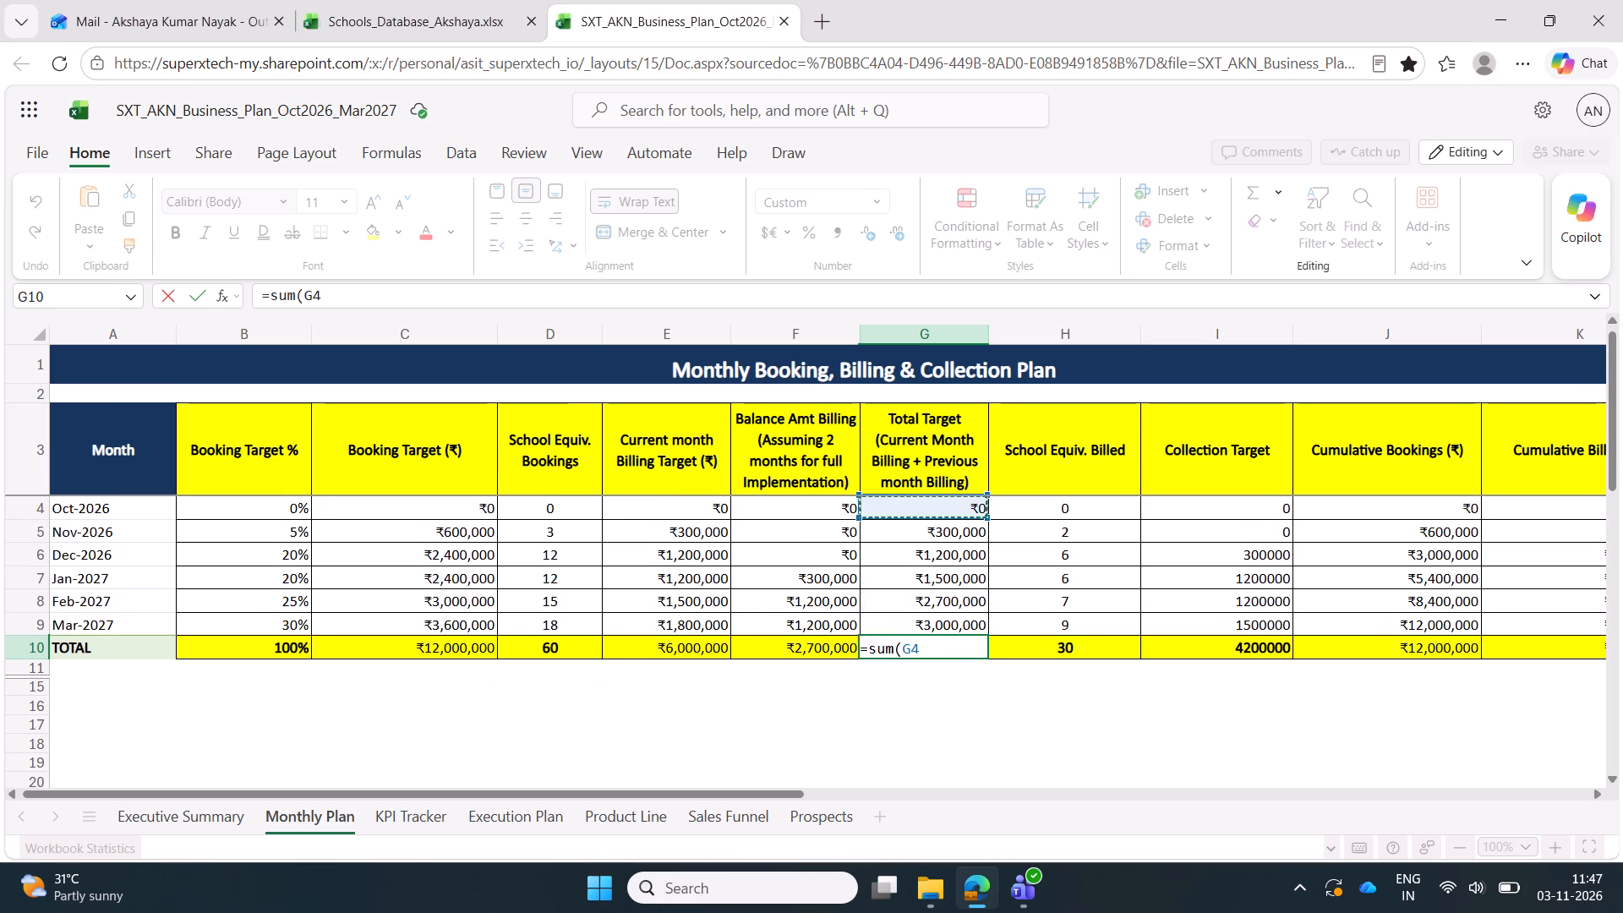
drag(963, 514, 965, 619)
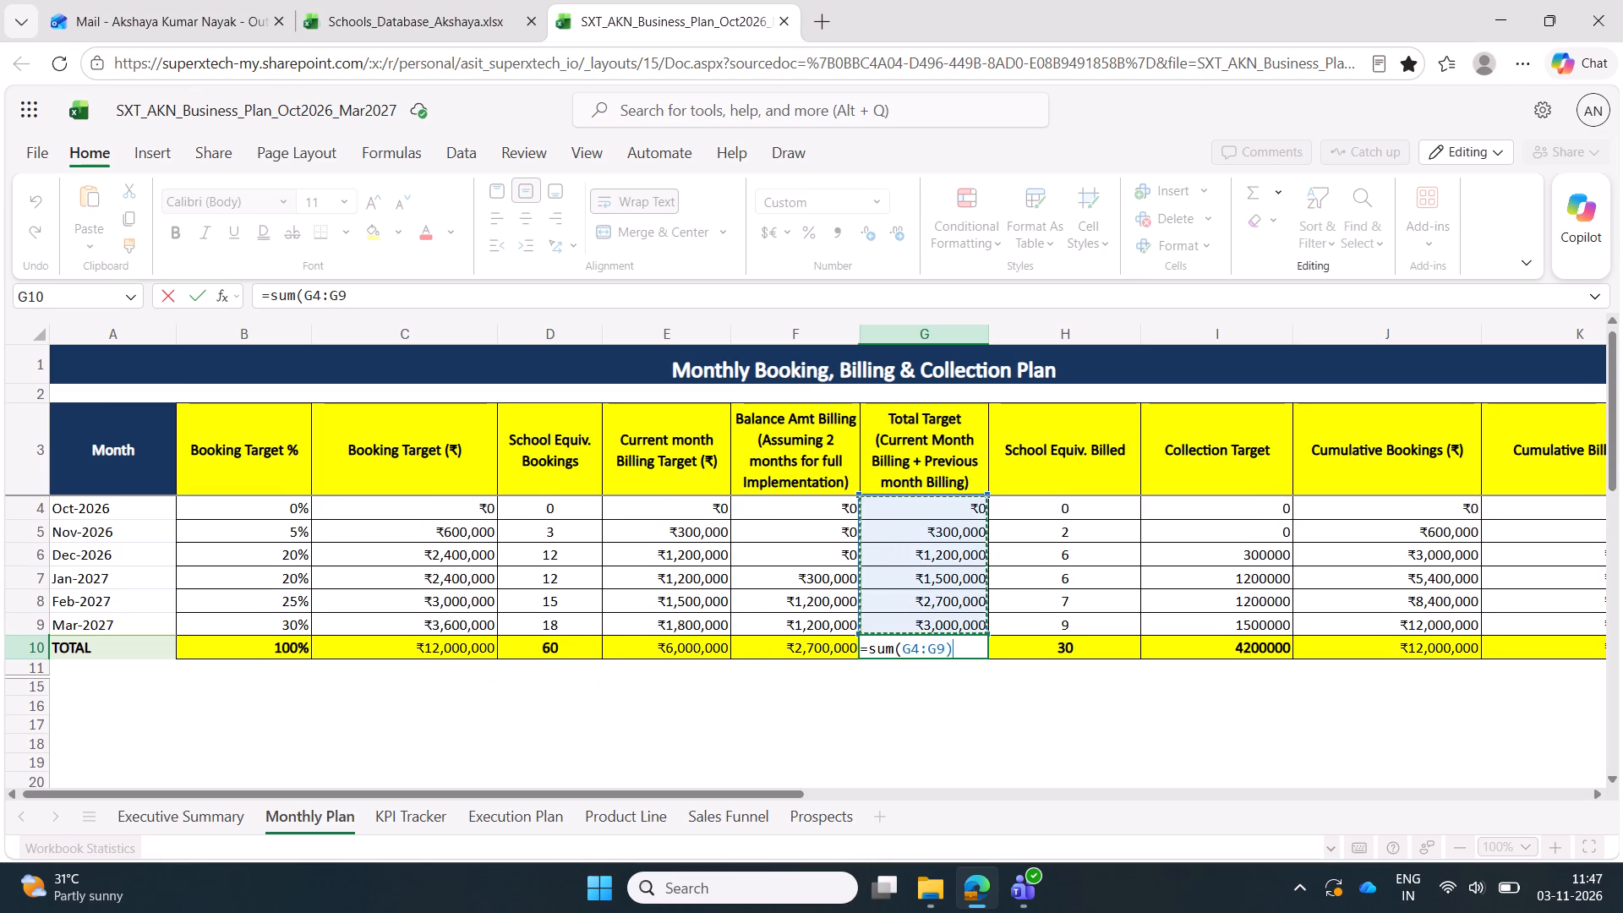
key(shift+parenright)
key(Return)
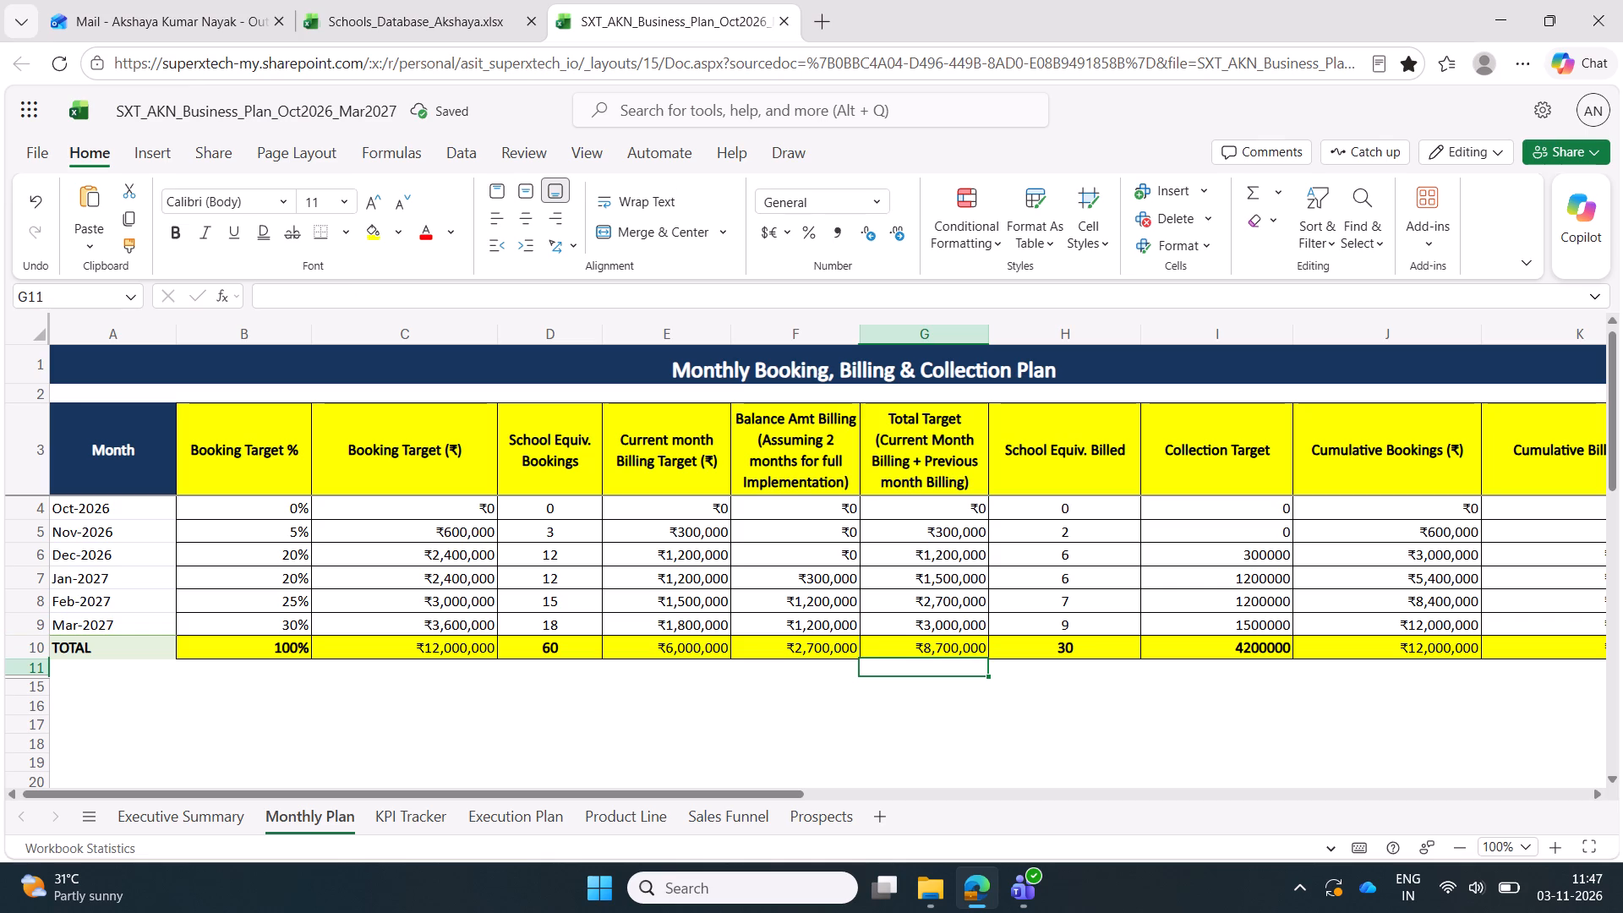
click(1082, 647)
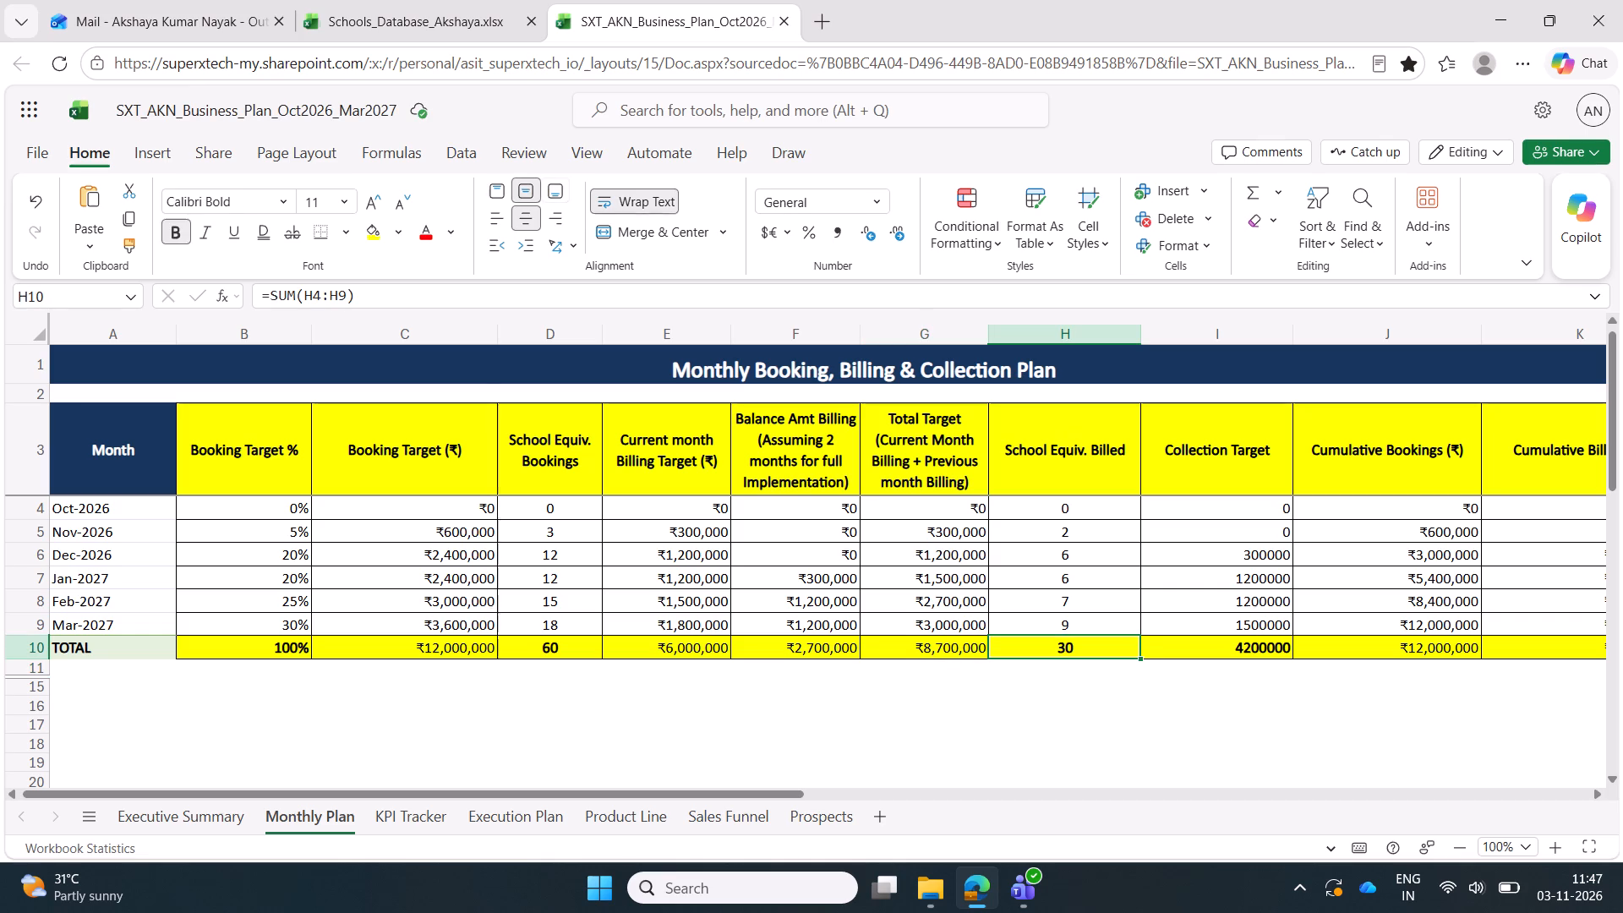
Examine the Collection Target, Cumulative Bookings and Cumulative Billing cells, including the formulas in K4, K5 and K6.
click(1236, 605)
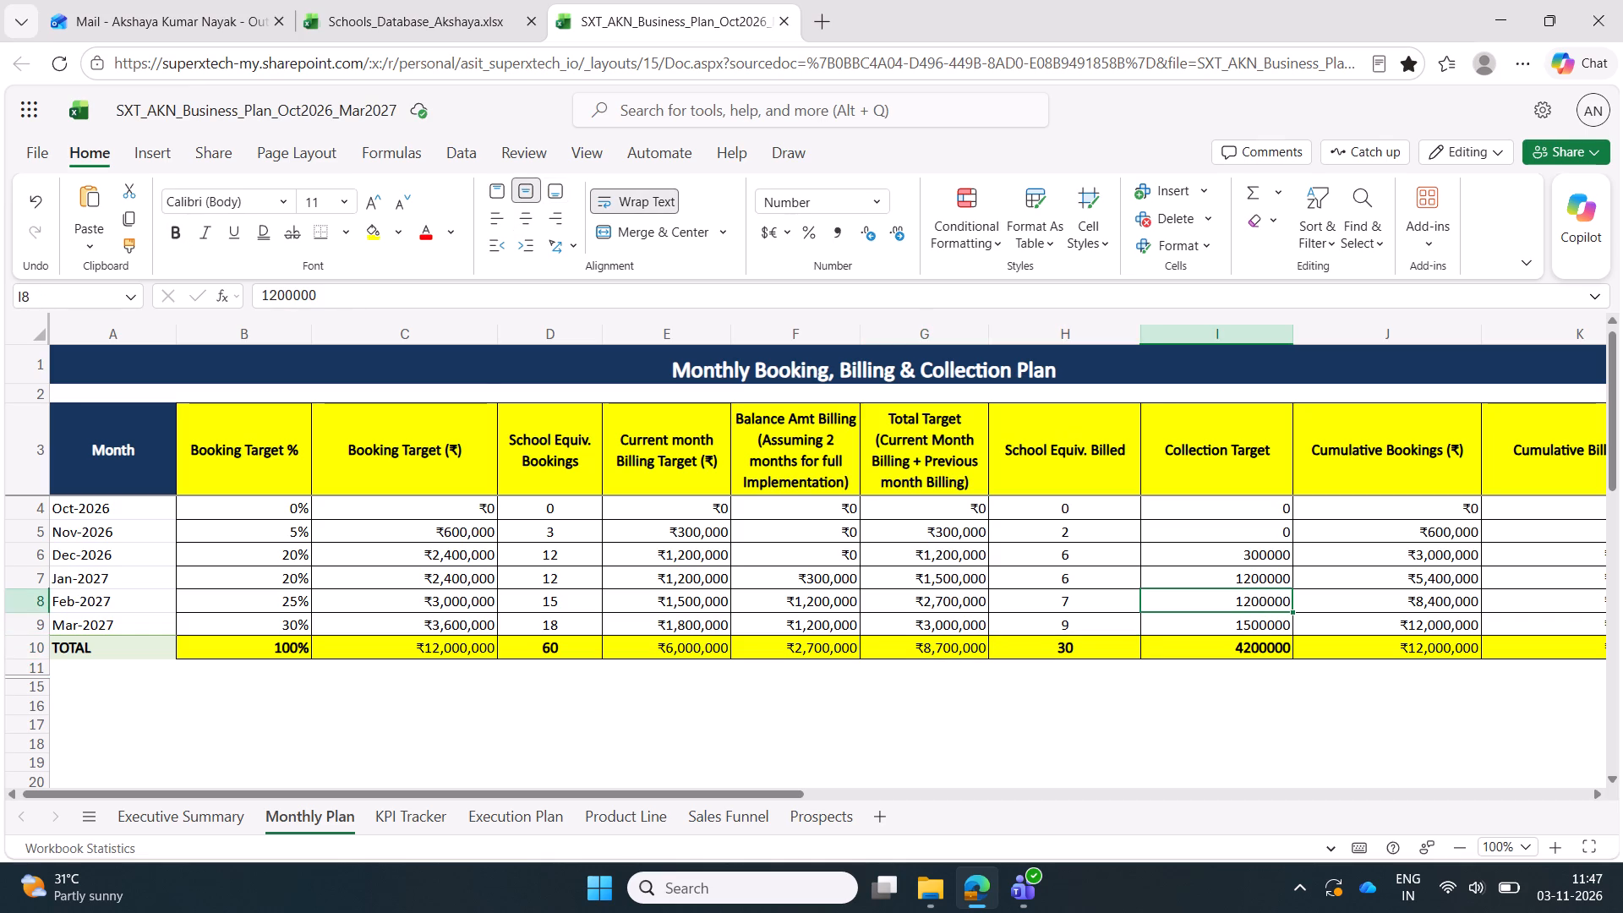
click(1201, 683)
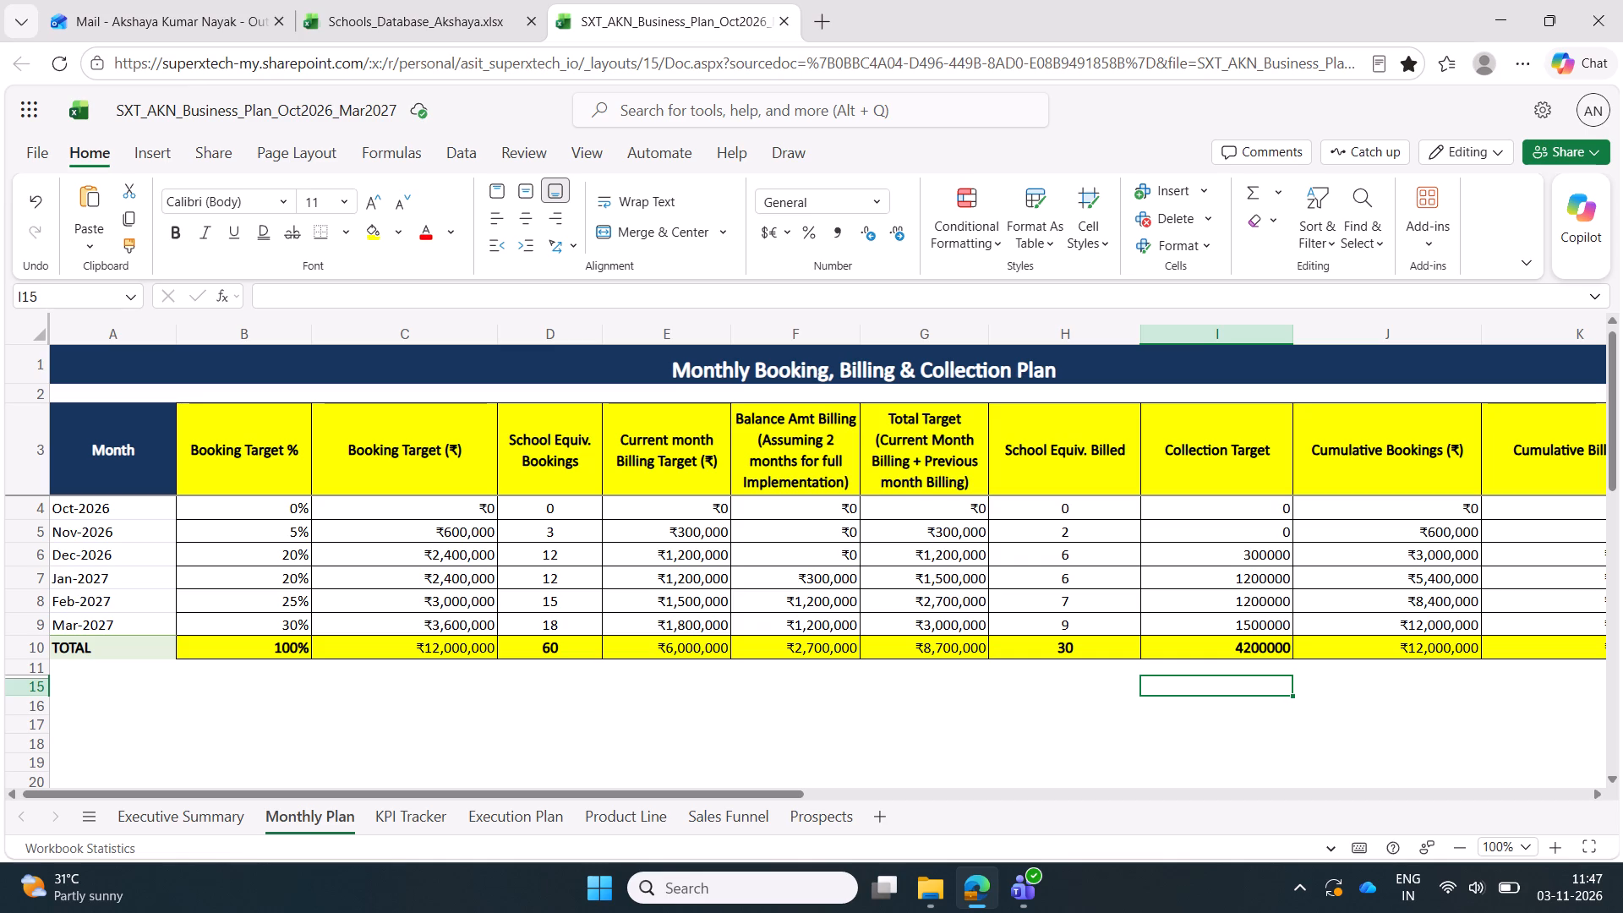
scroll(1235, 365, down, 1)
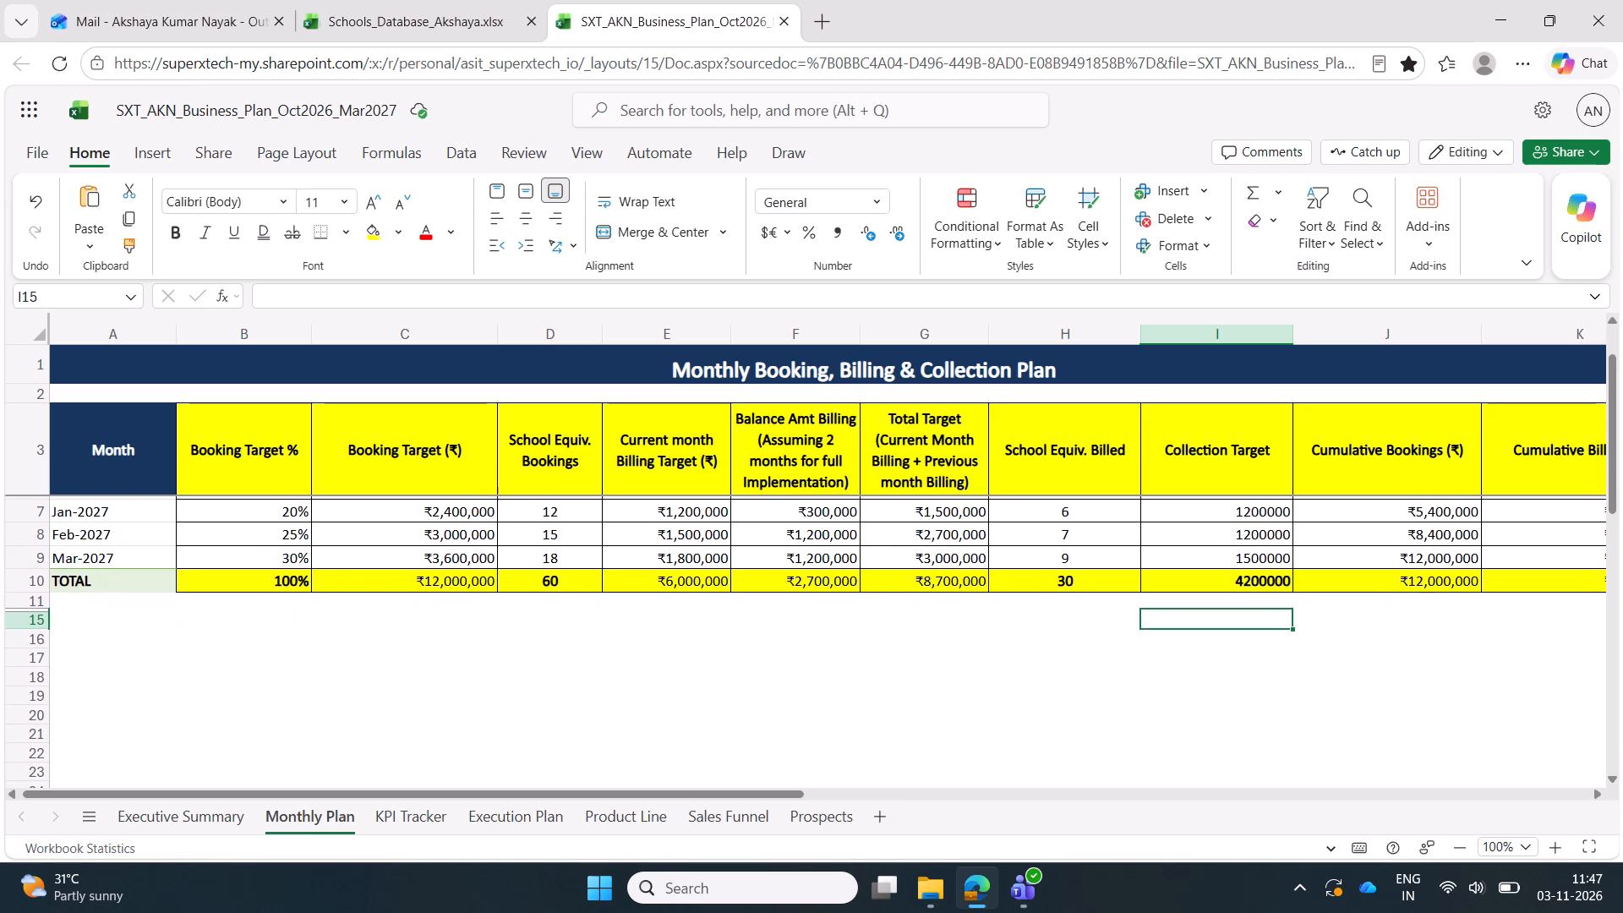
drag(1613, 506, 1611, 476)
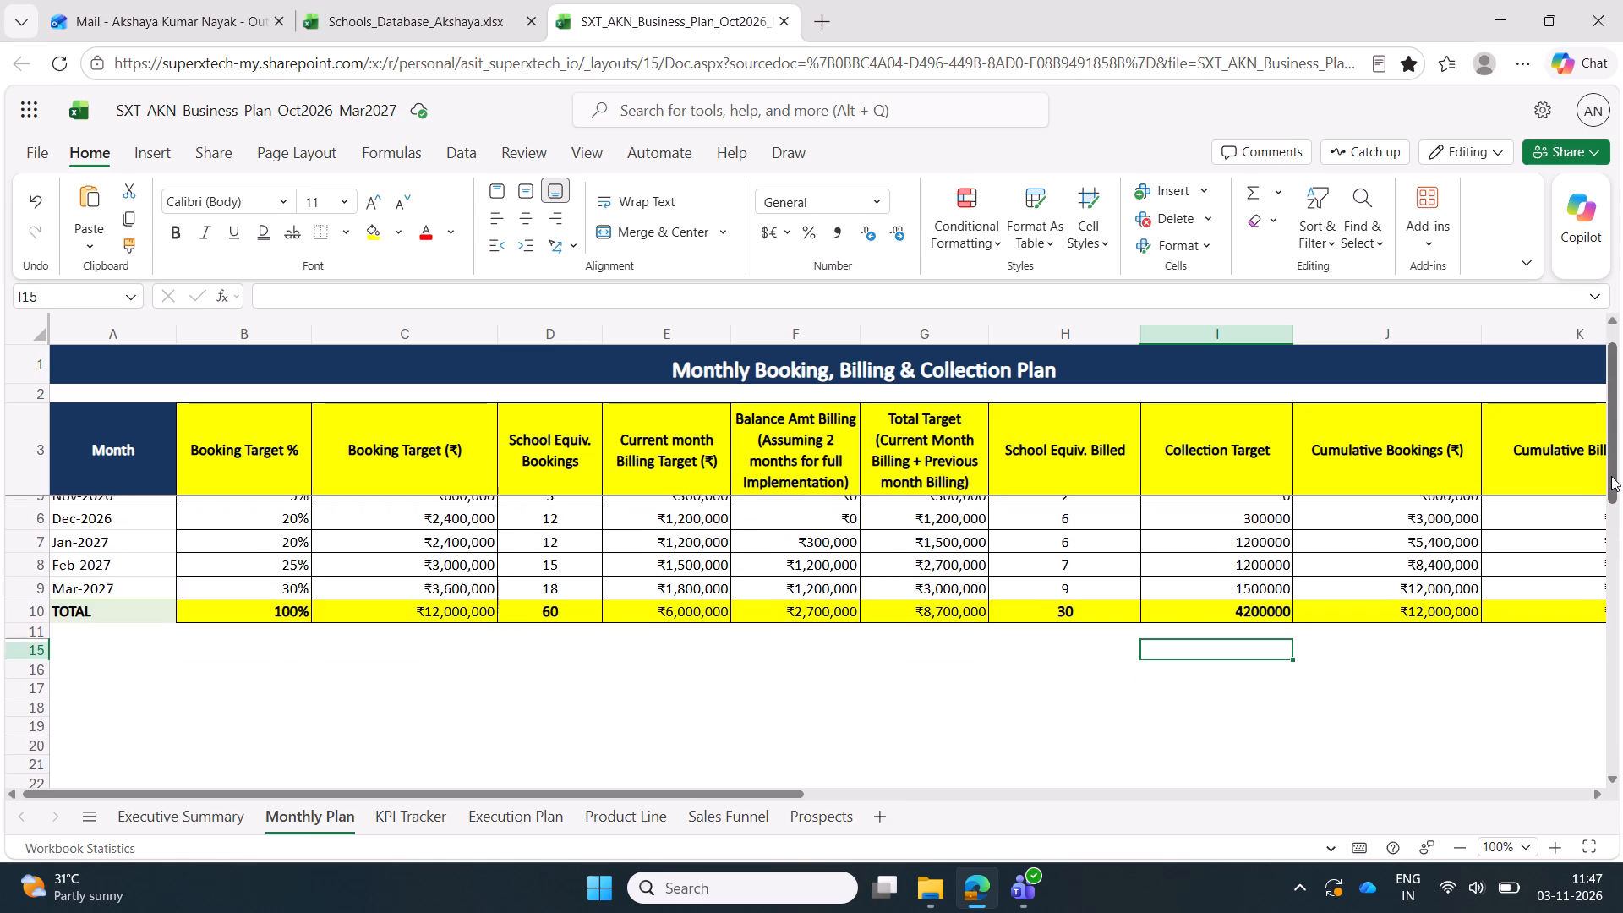
drag(1611, 476, 1615, 417)
click(1387, 540)
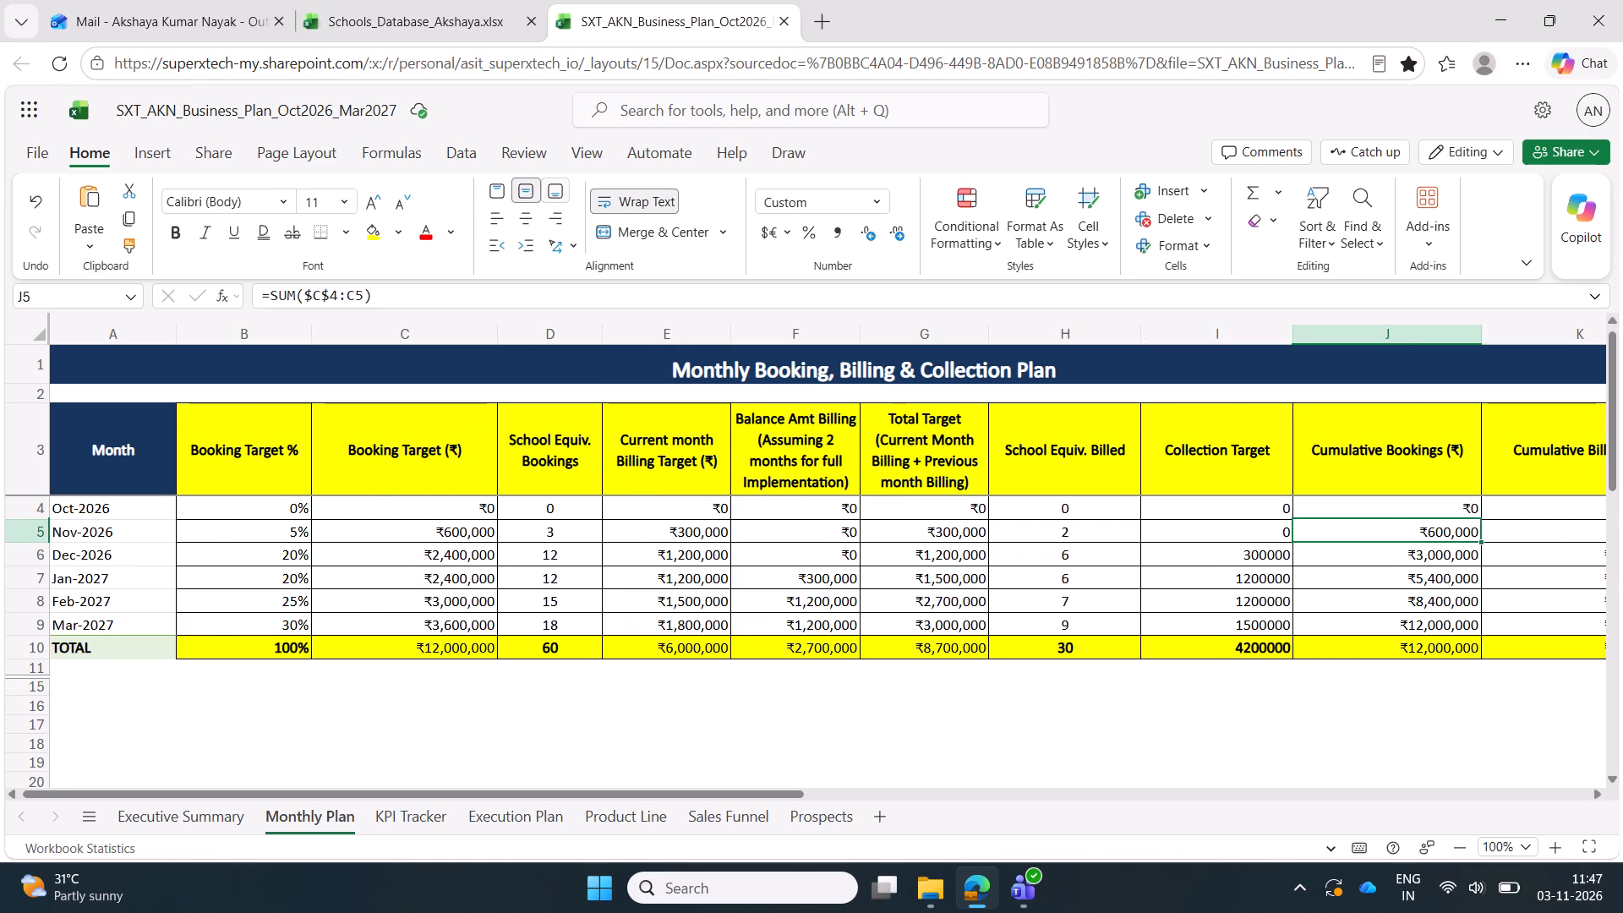
key(Right)
key(Right)
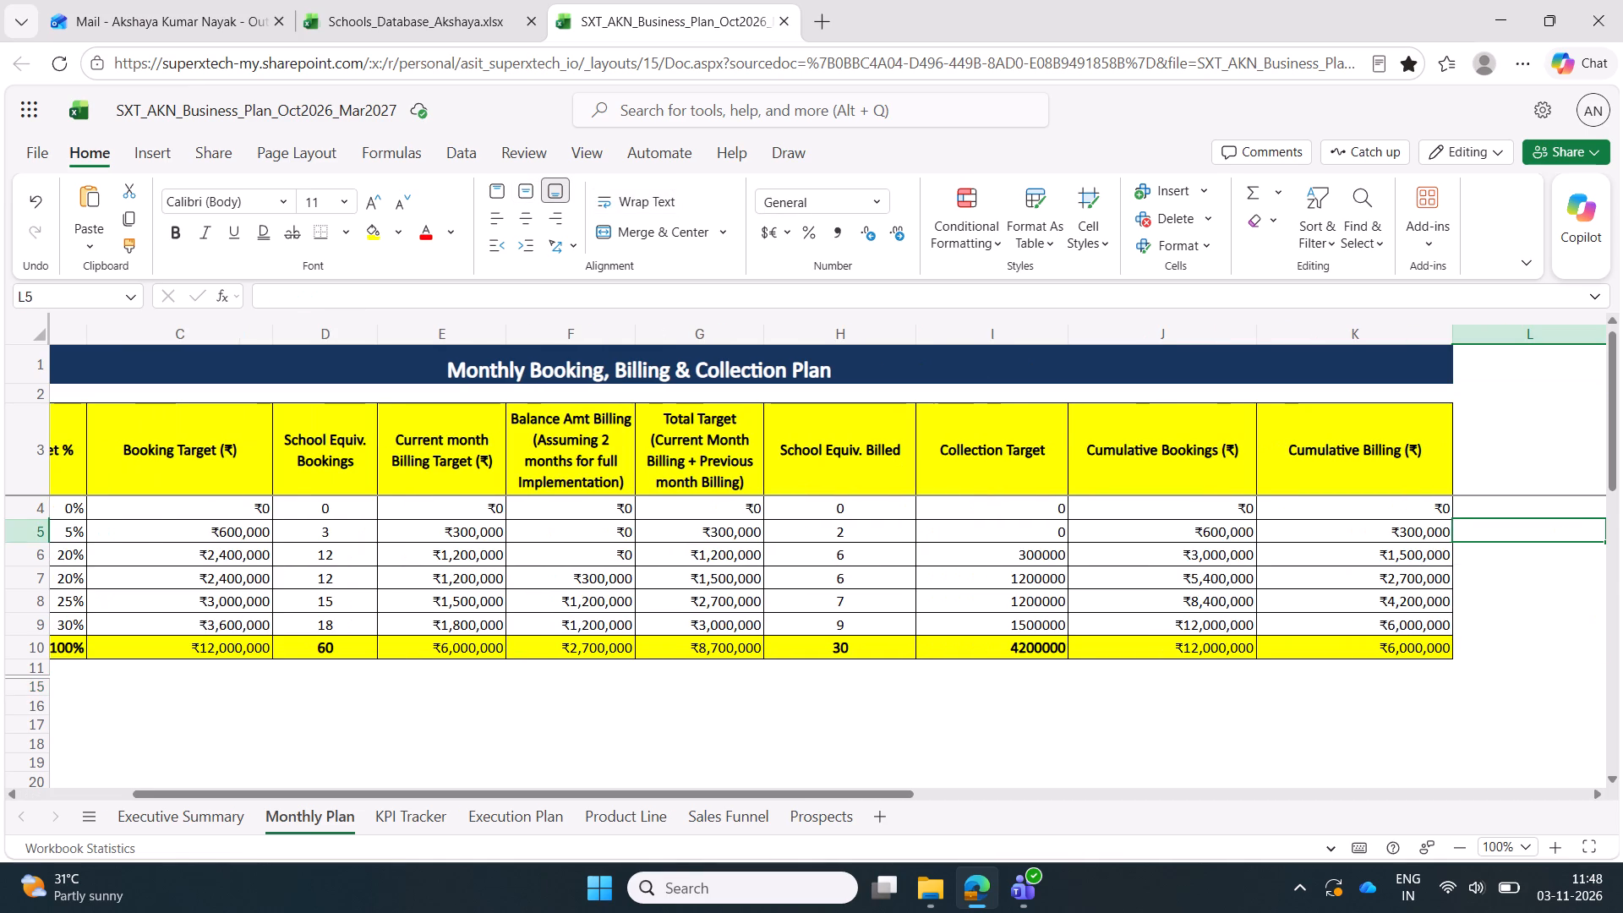
click(1387, 540)
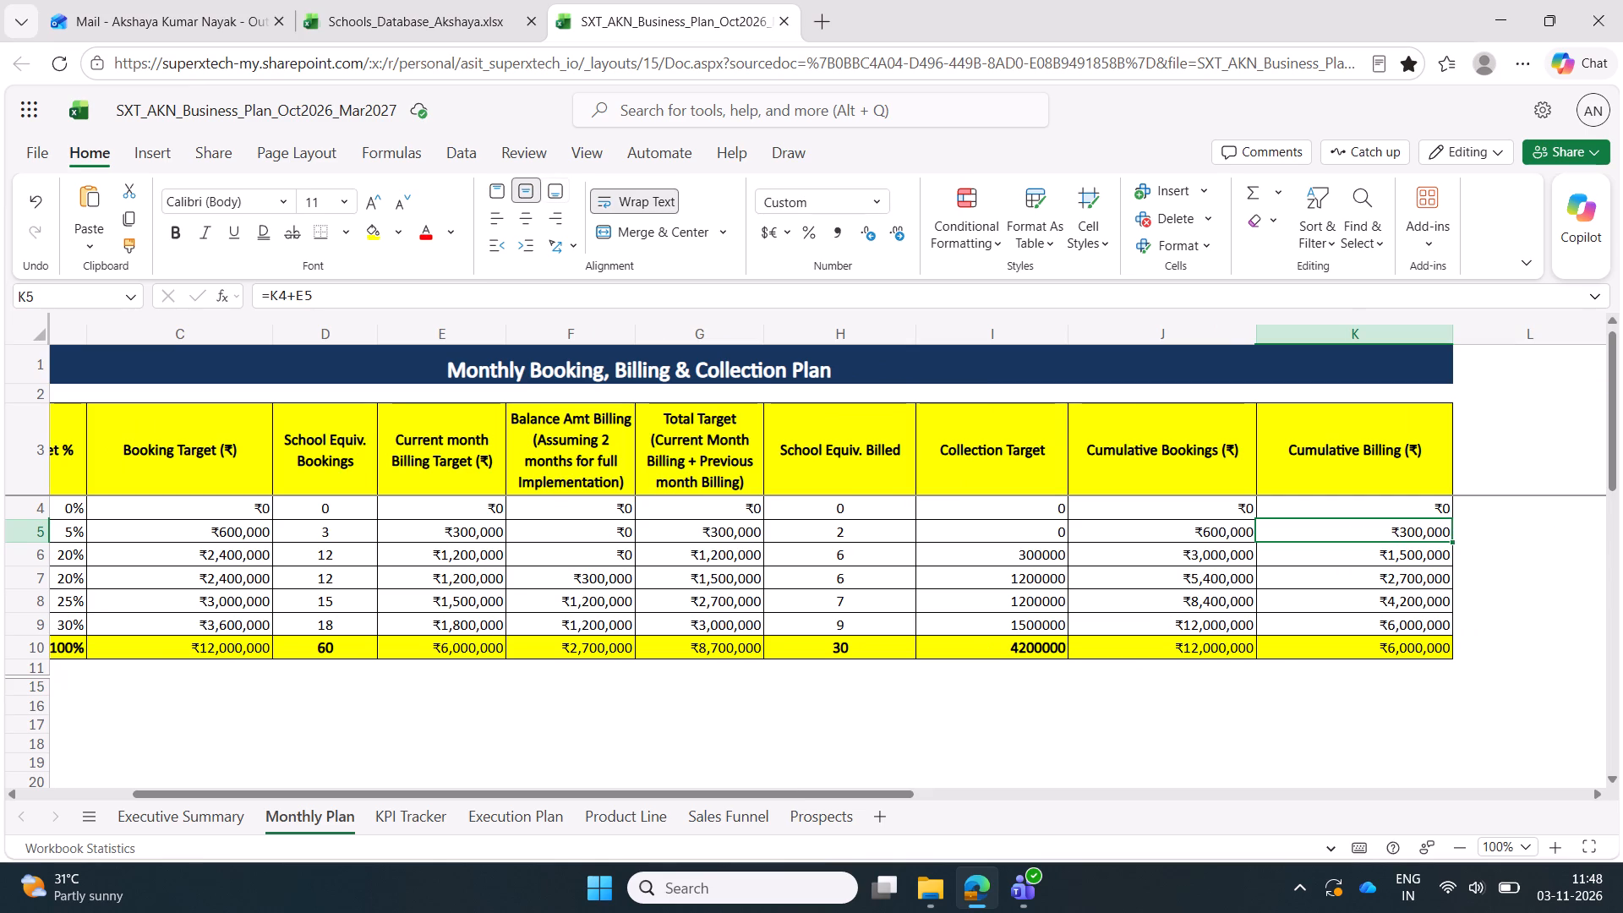
click(1385, 555)
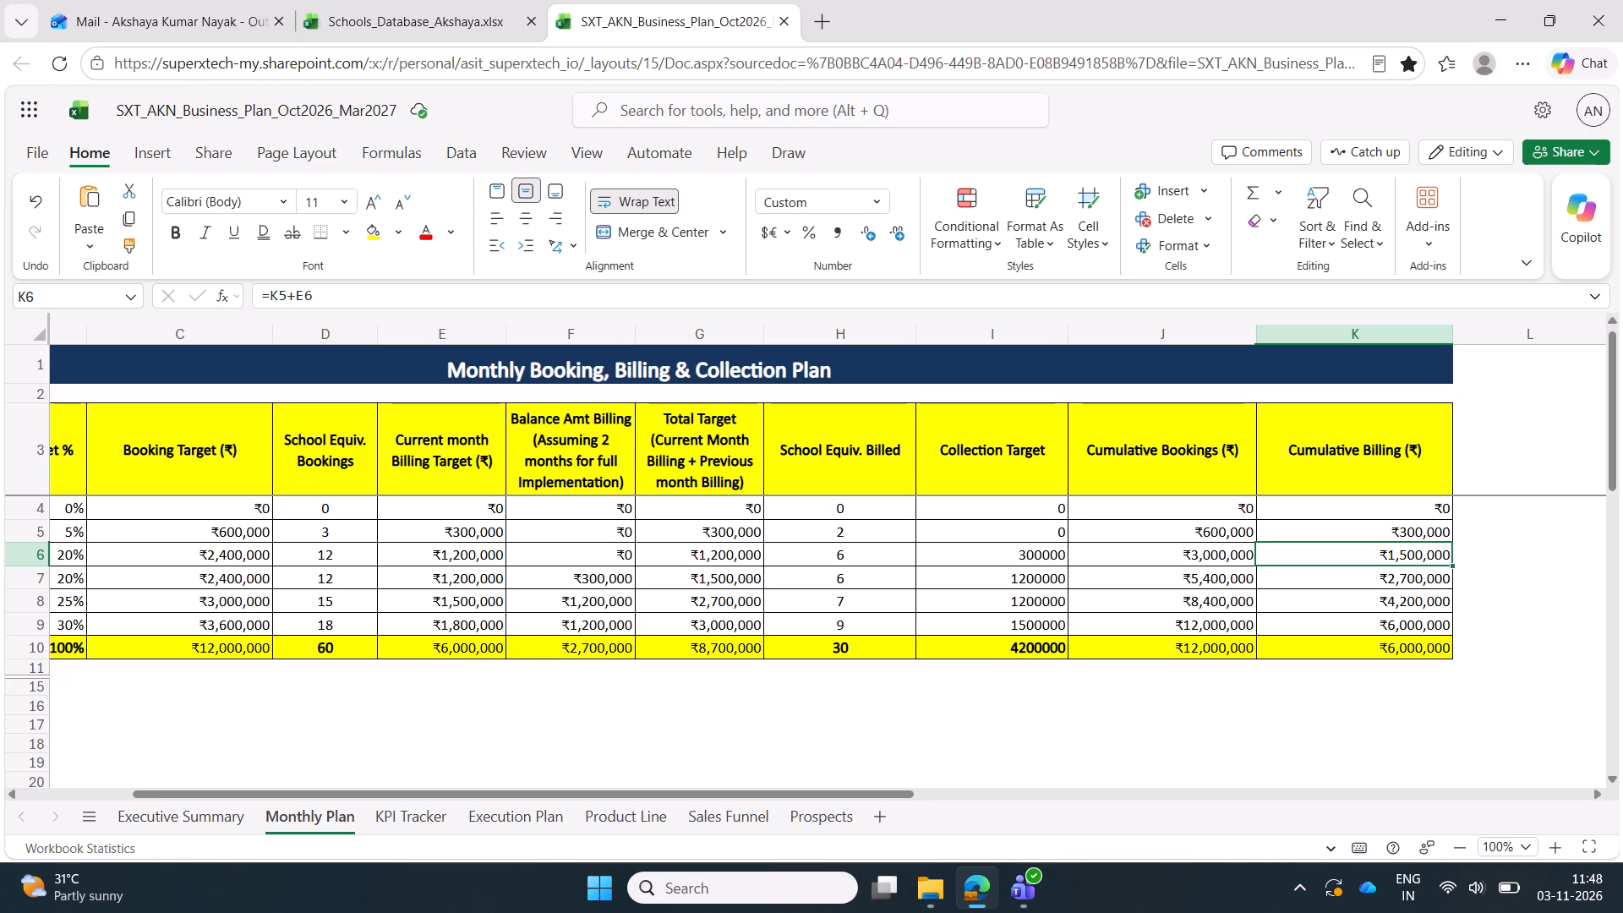
double_click(1385, 522)
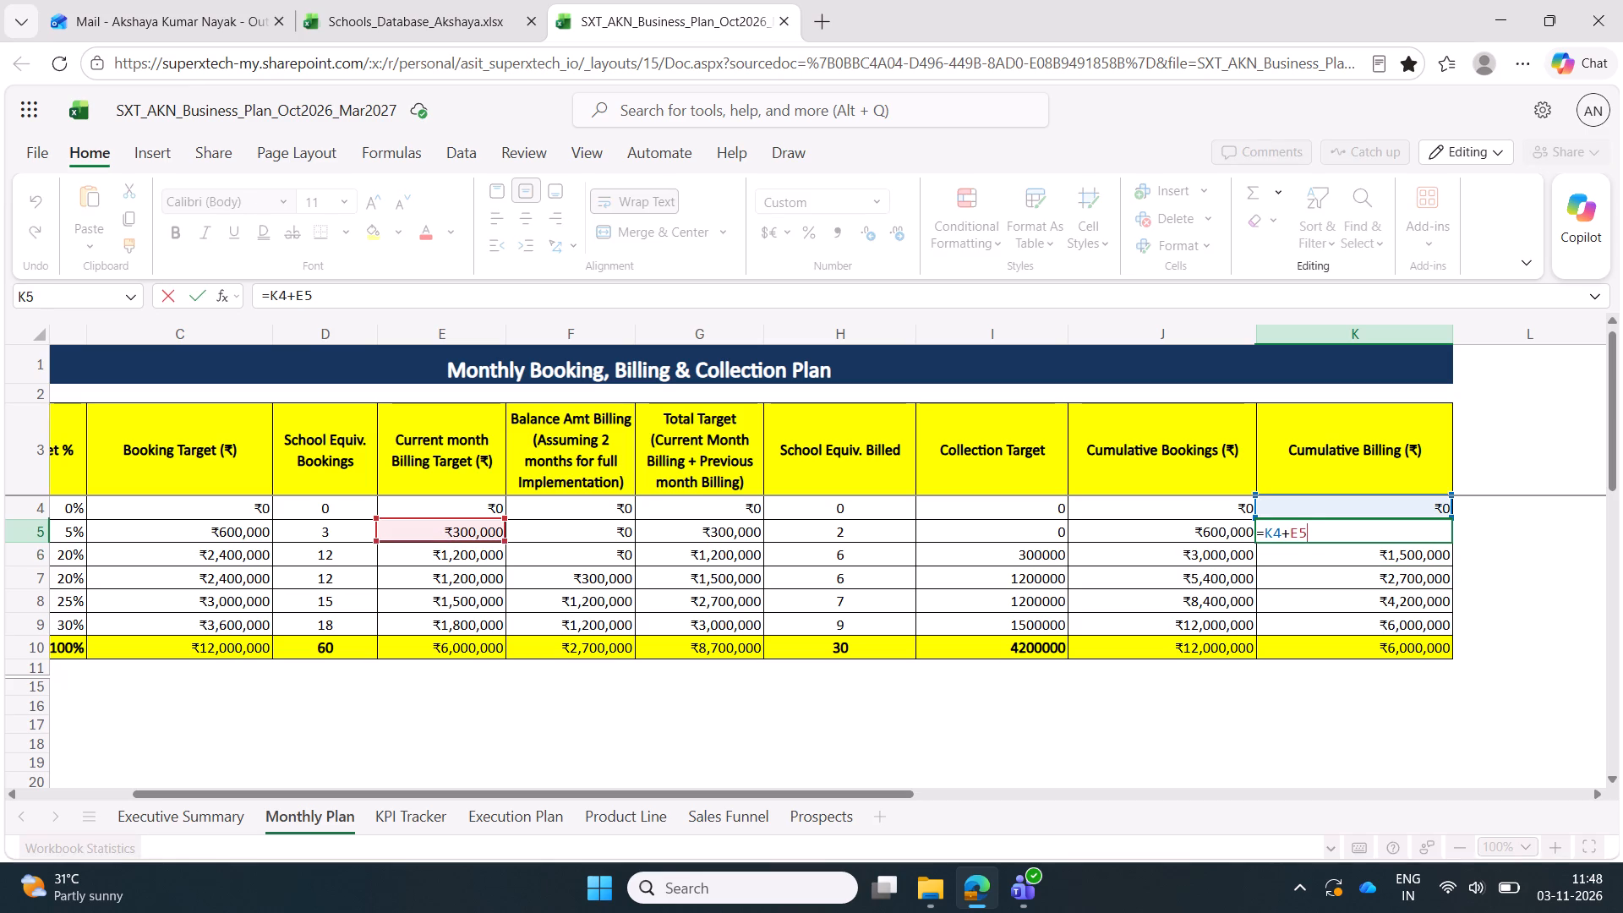
key(Return)
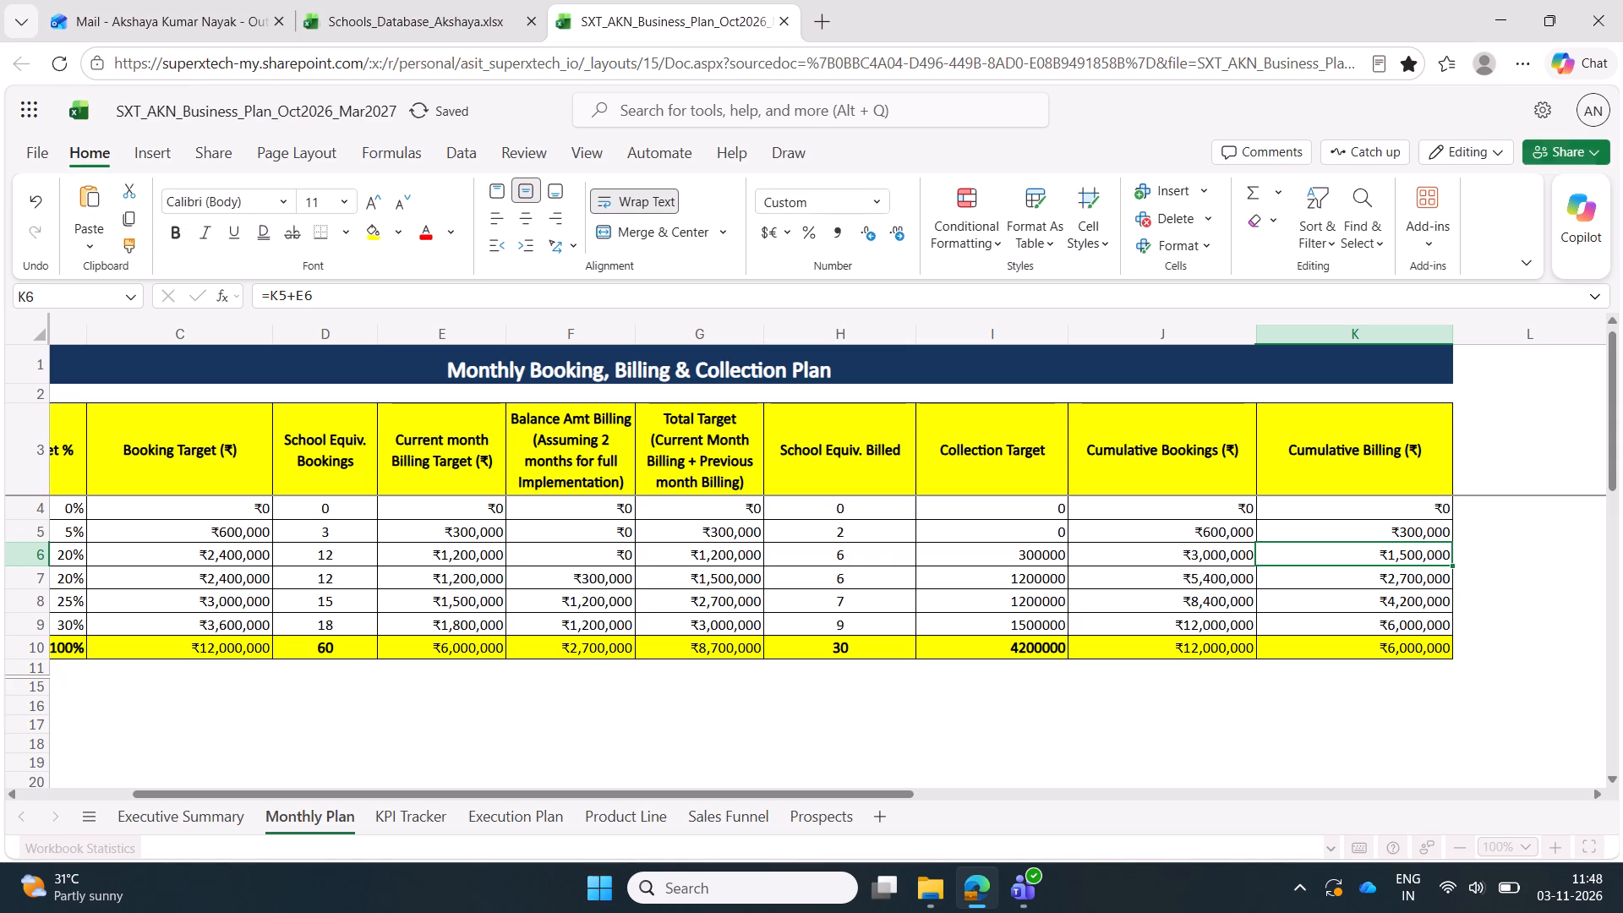
double_click(1422, 509)
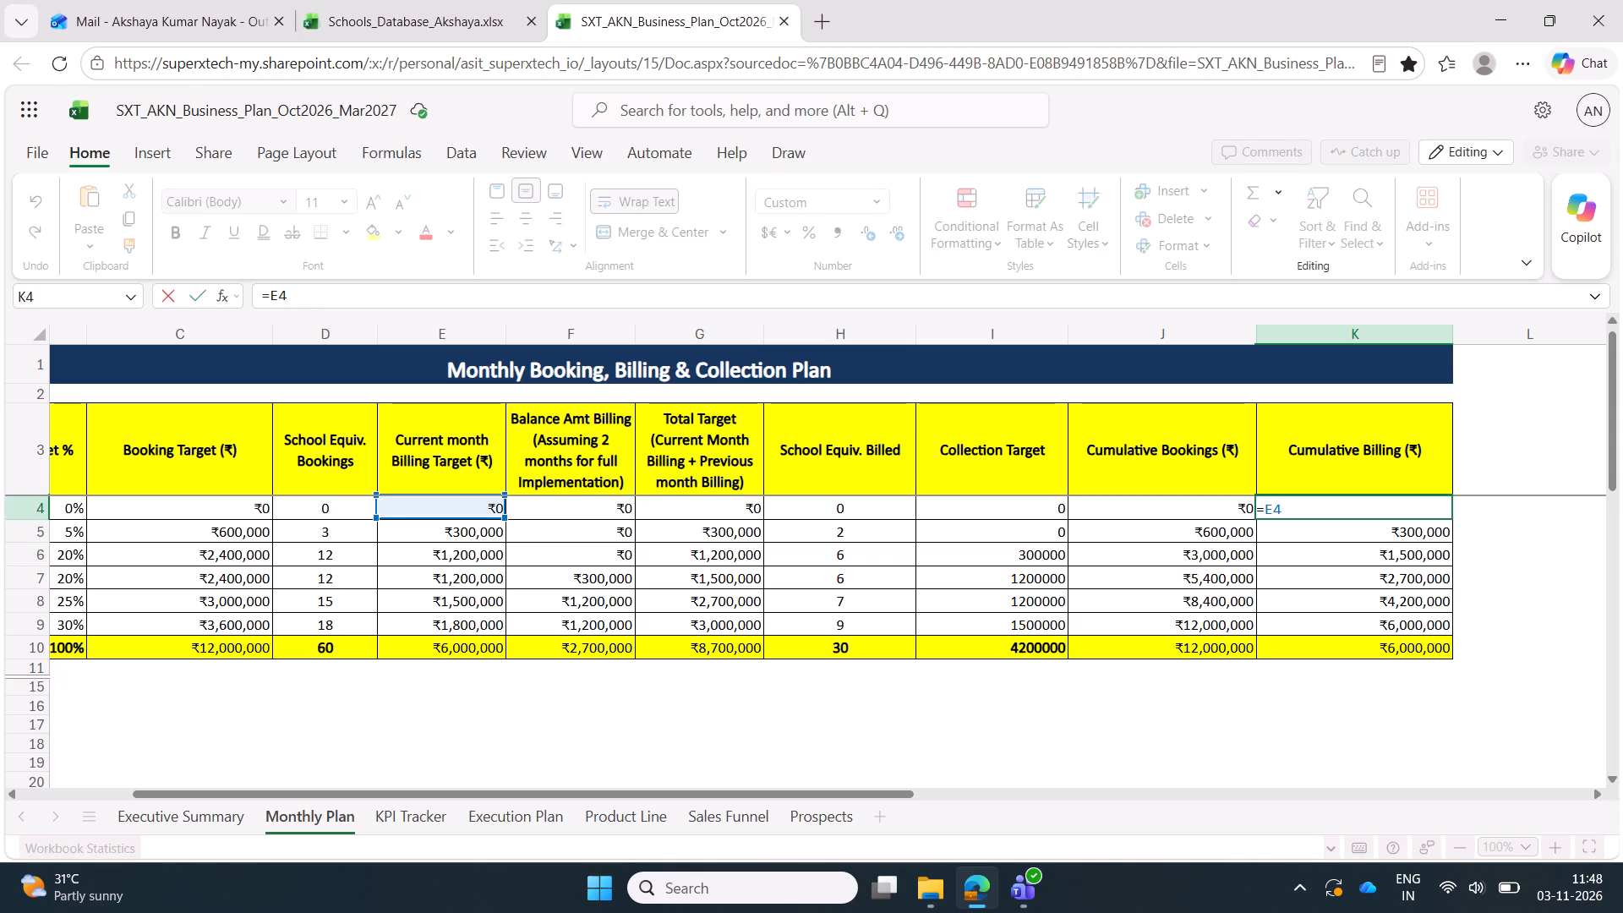
key(Return)
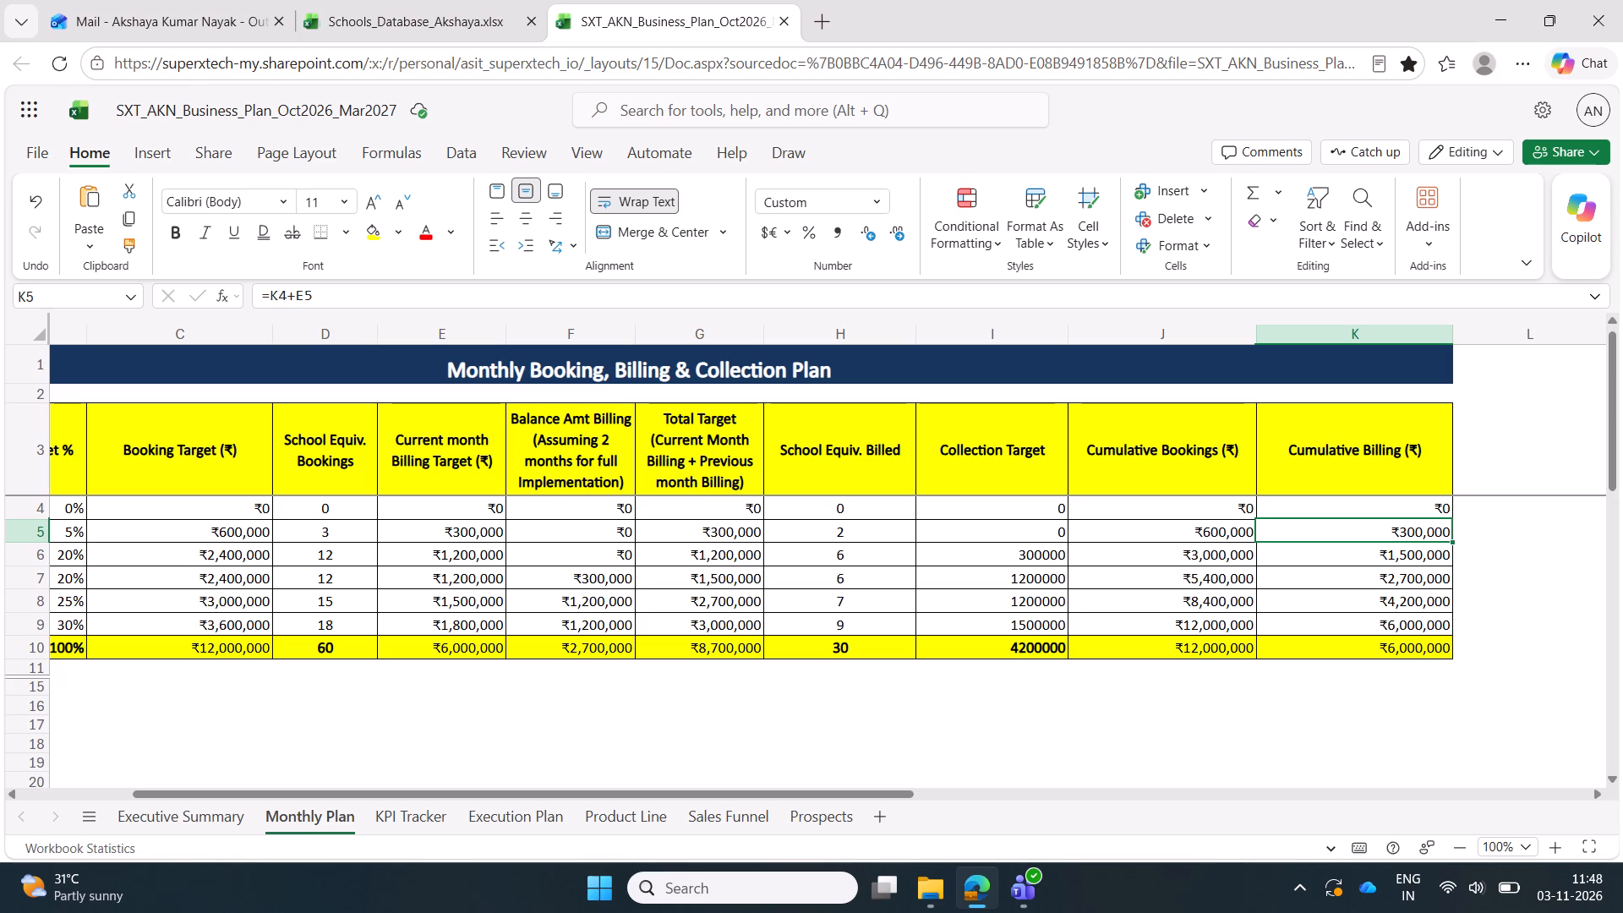
Replace the Oct-2026 to Dec-2026 Cumulative Billing formulas in K4, K5 and K6 with =G4, =G5 and =G6 from the Total Target column.
click(1420, 510)
key(equal)
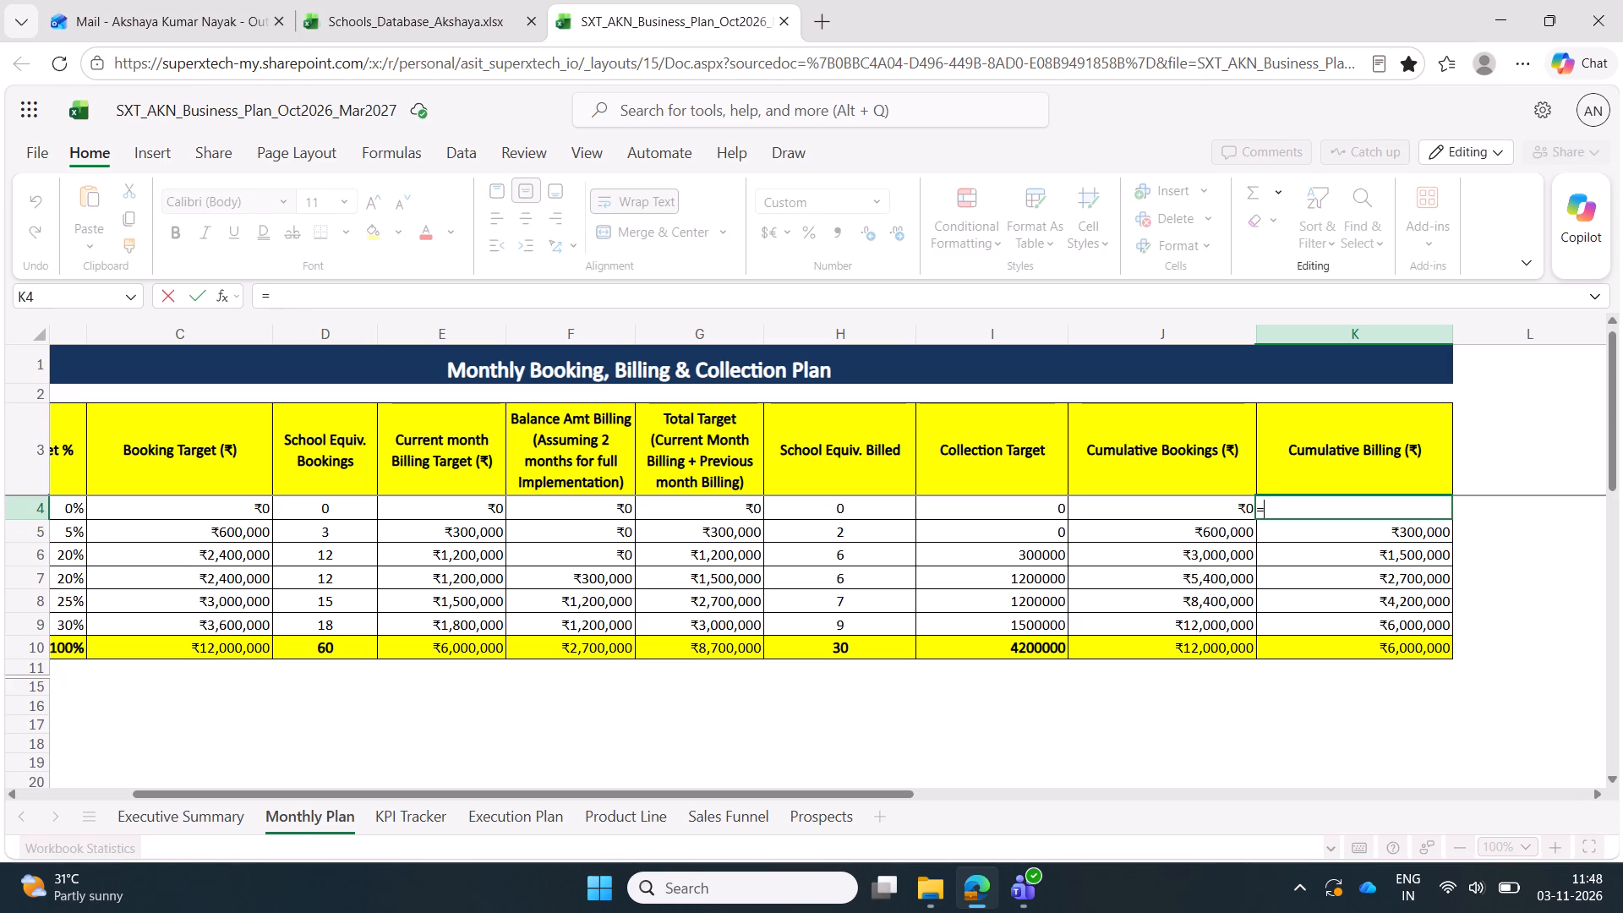
click(740, 517)
key(Return)
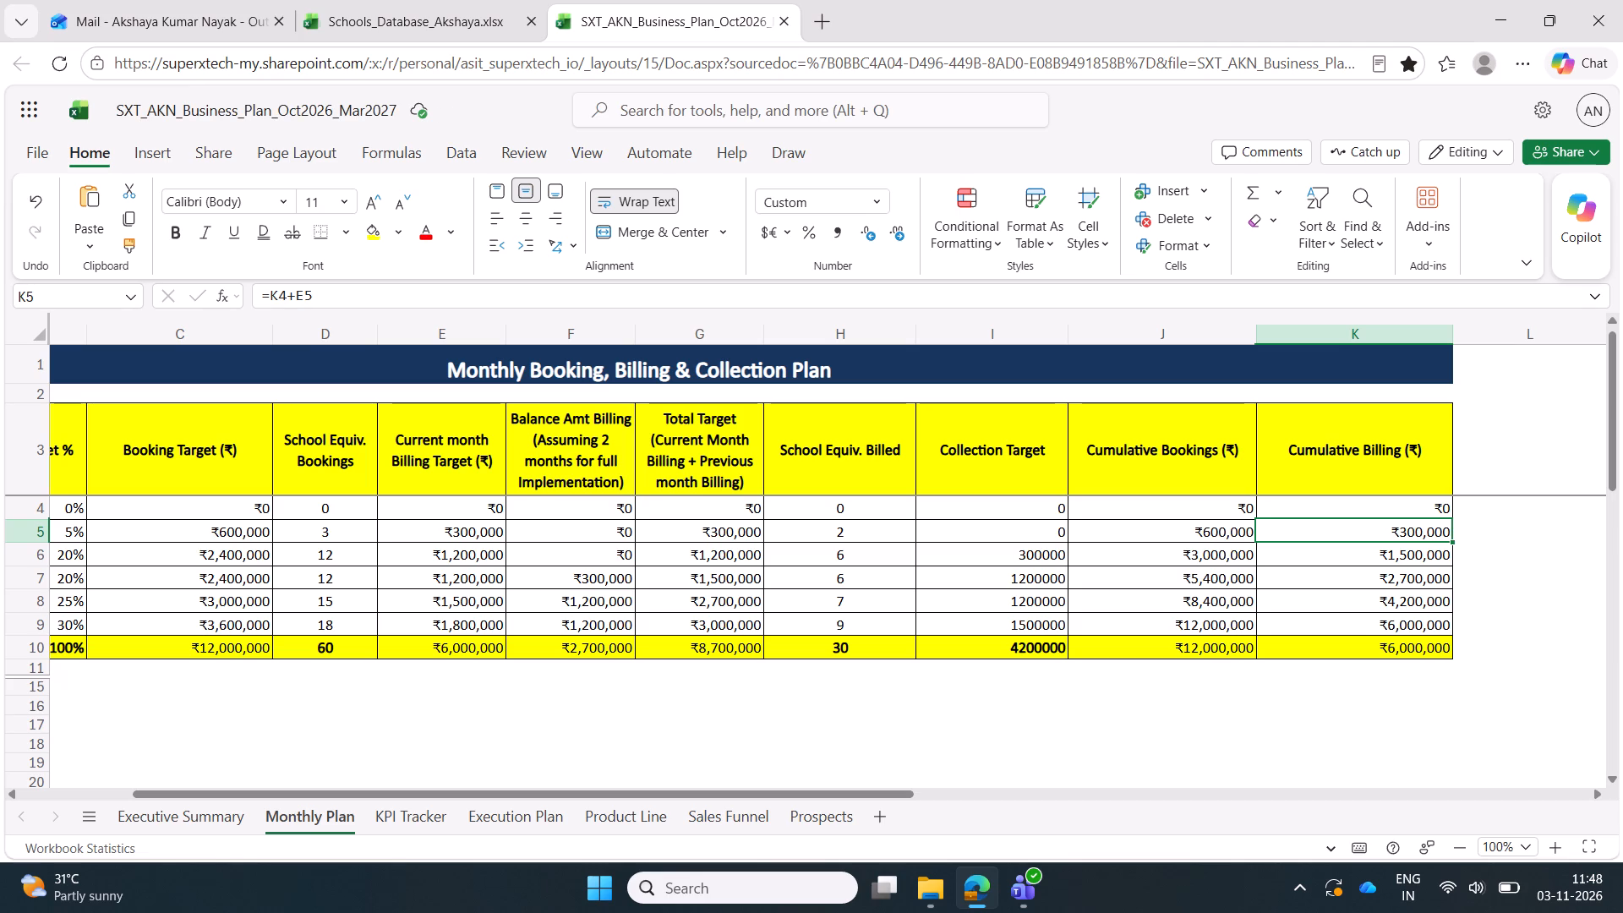
key(equal)
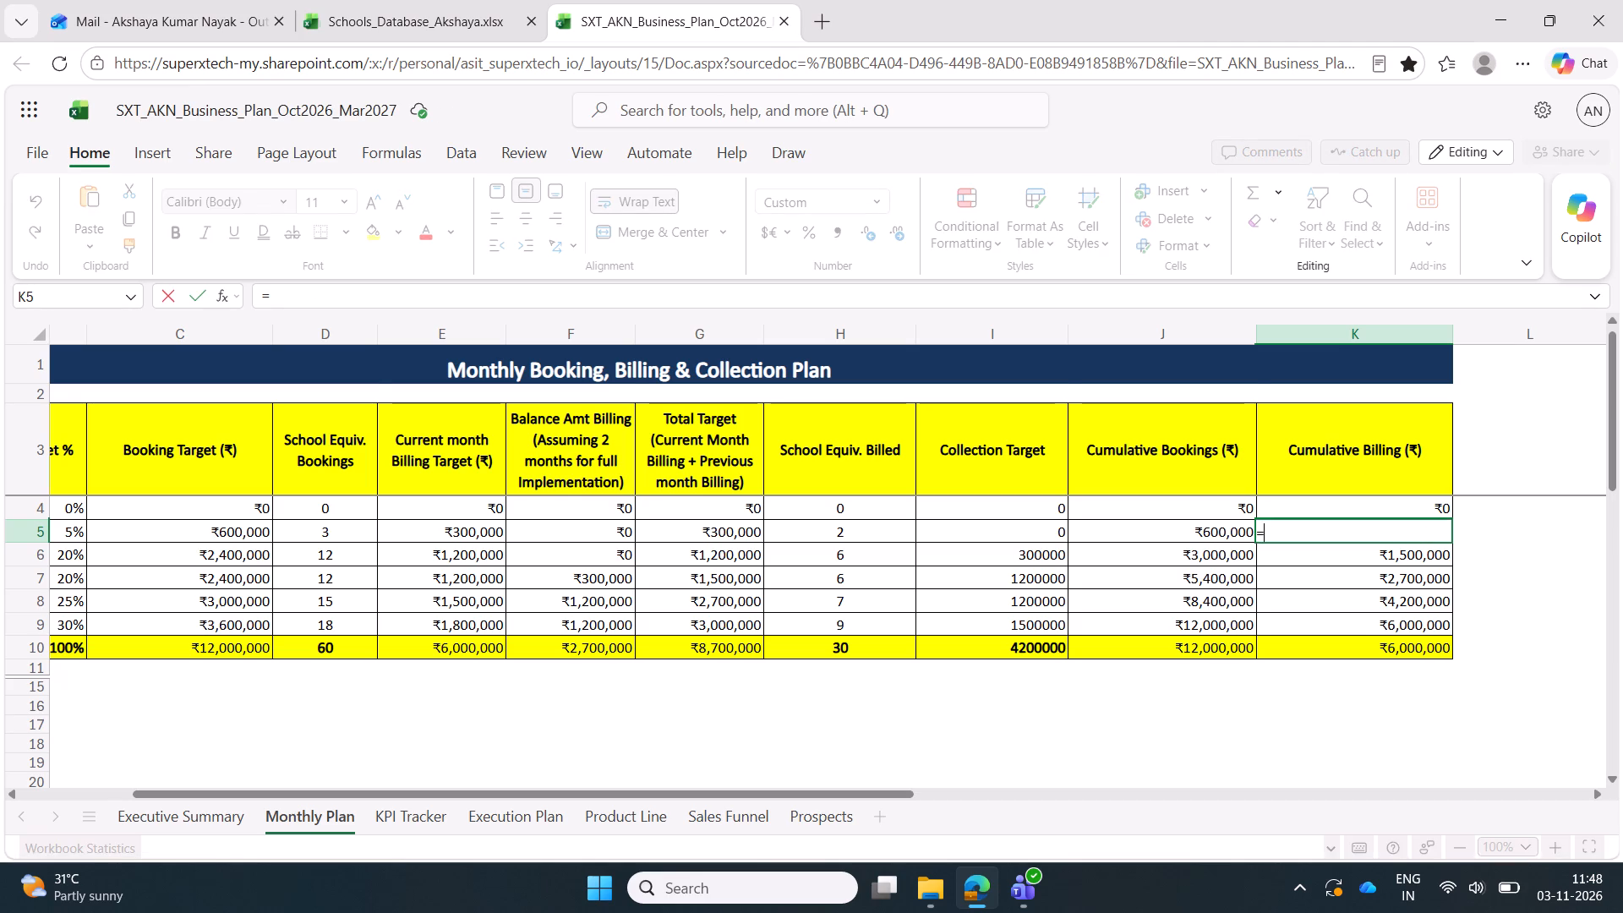
click(749, 535)
key(Return)
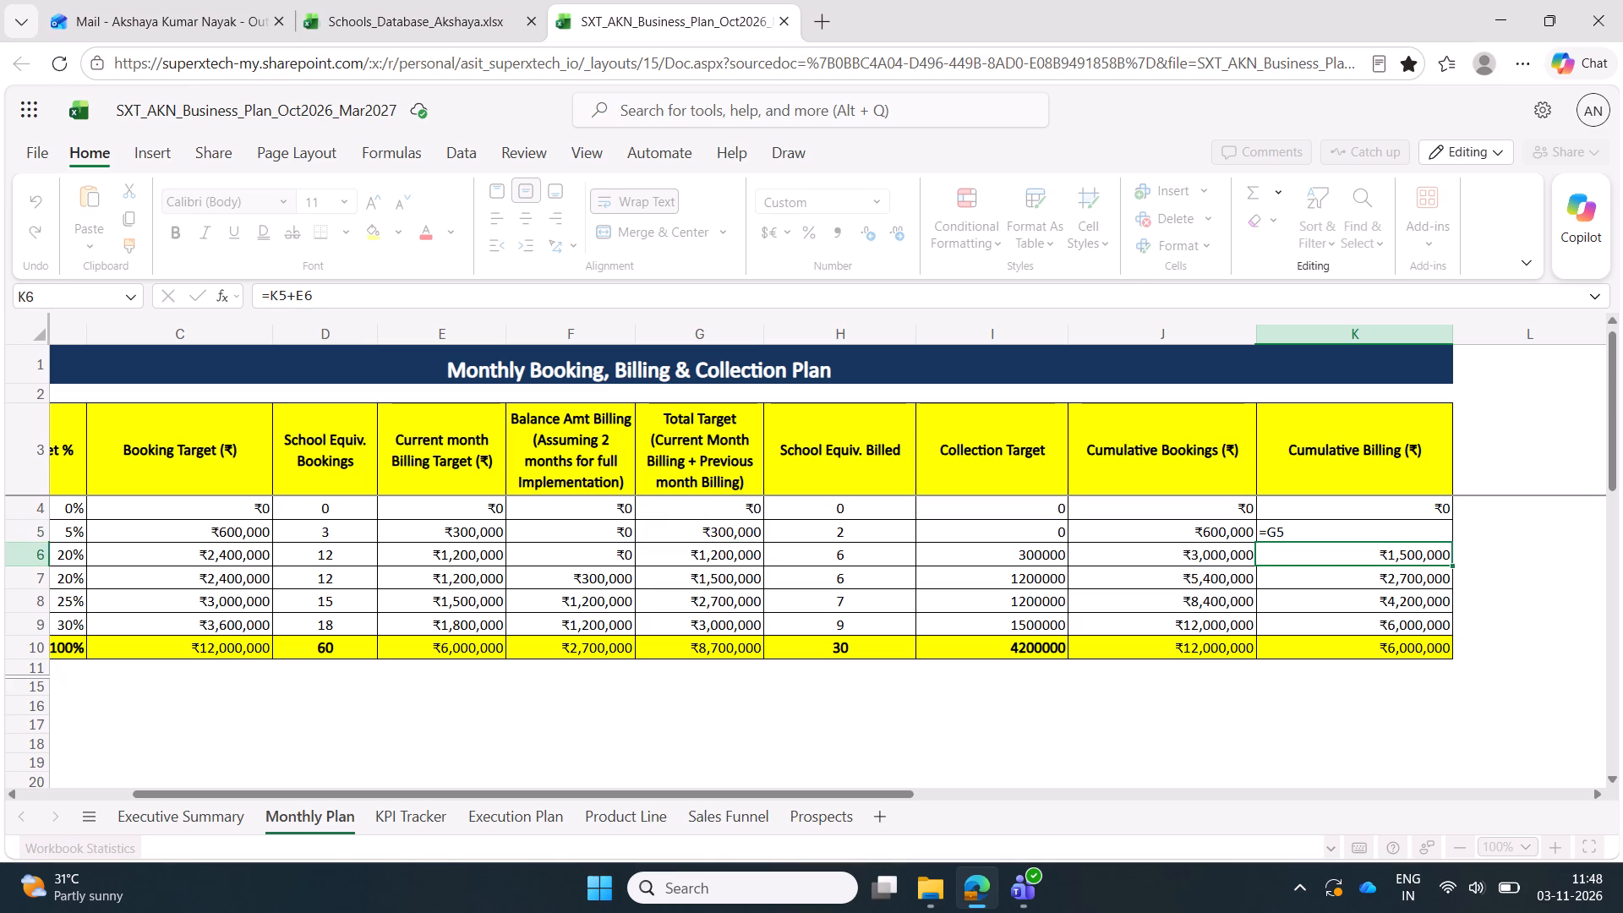
key(equal)
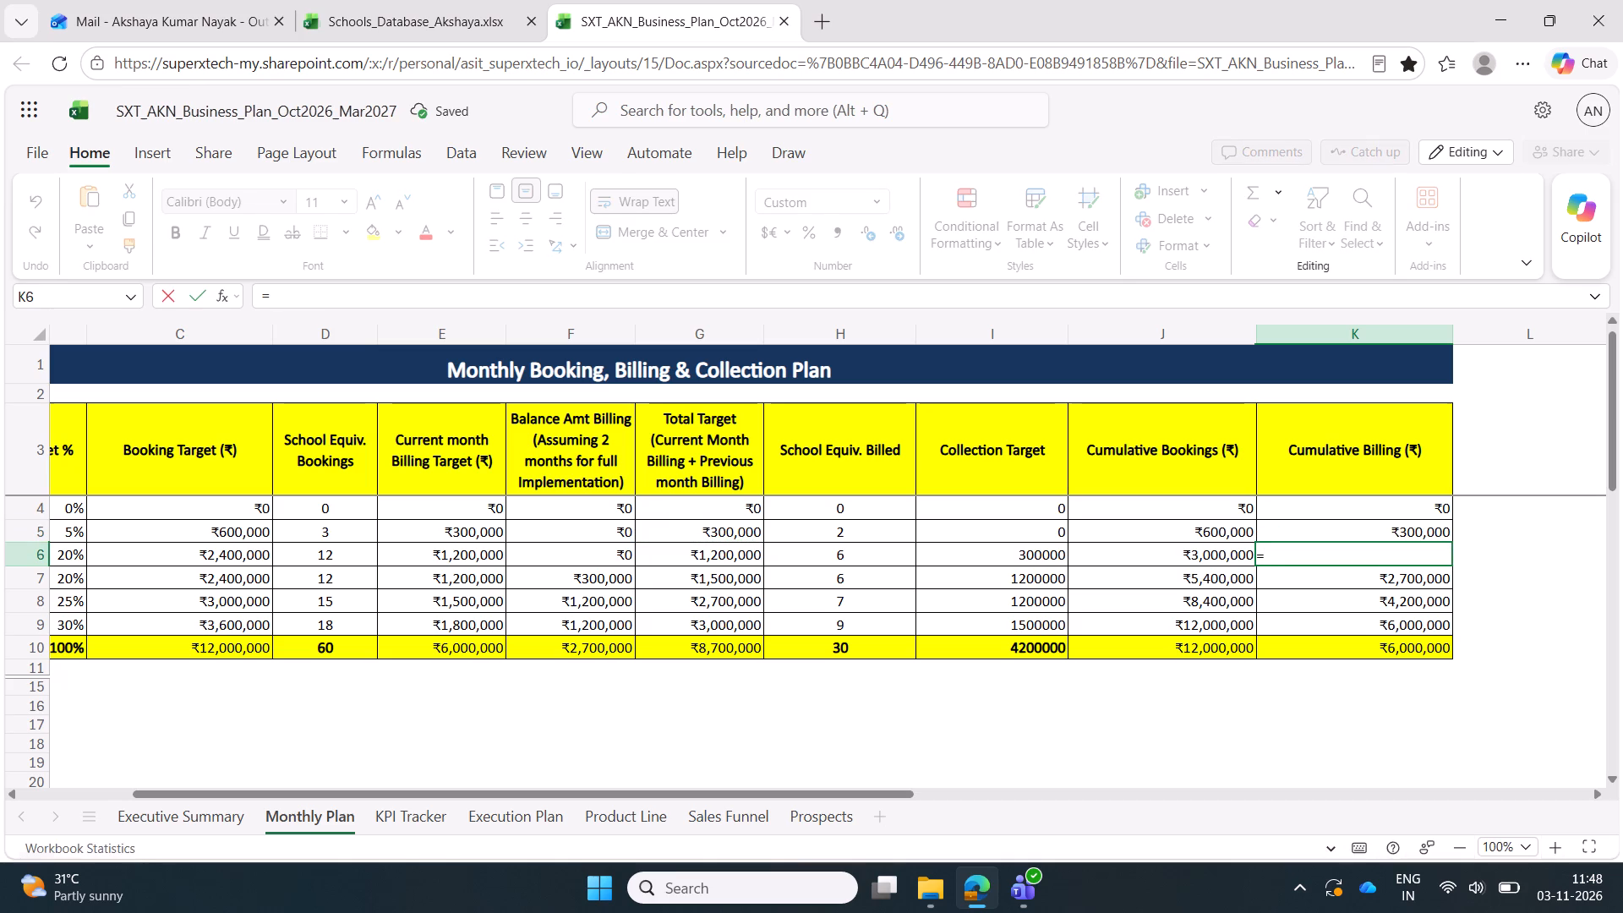
click(1337, 533)
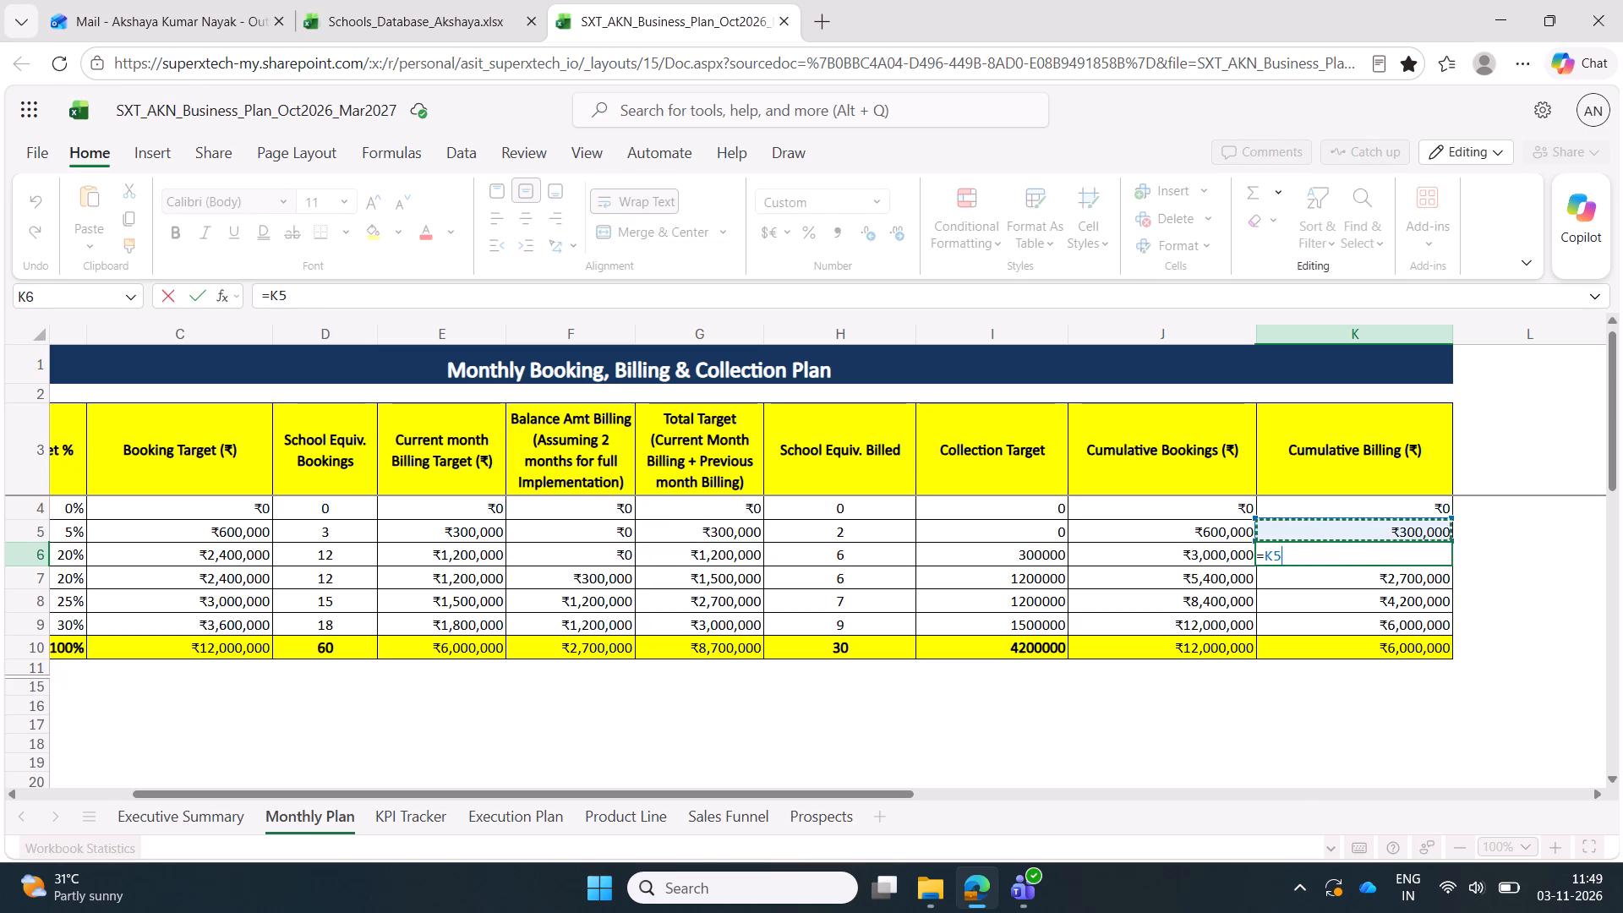
click(737, 555)
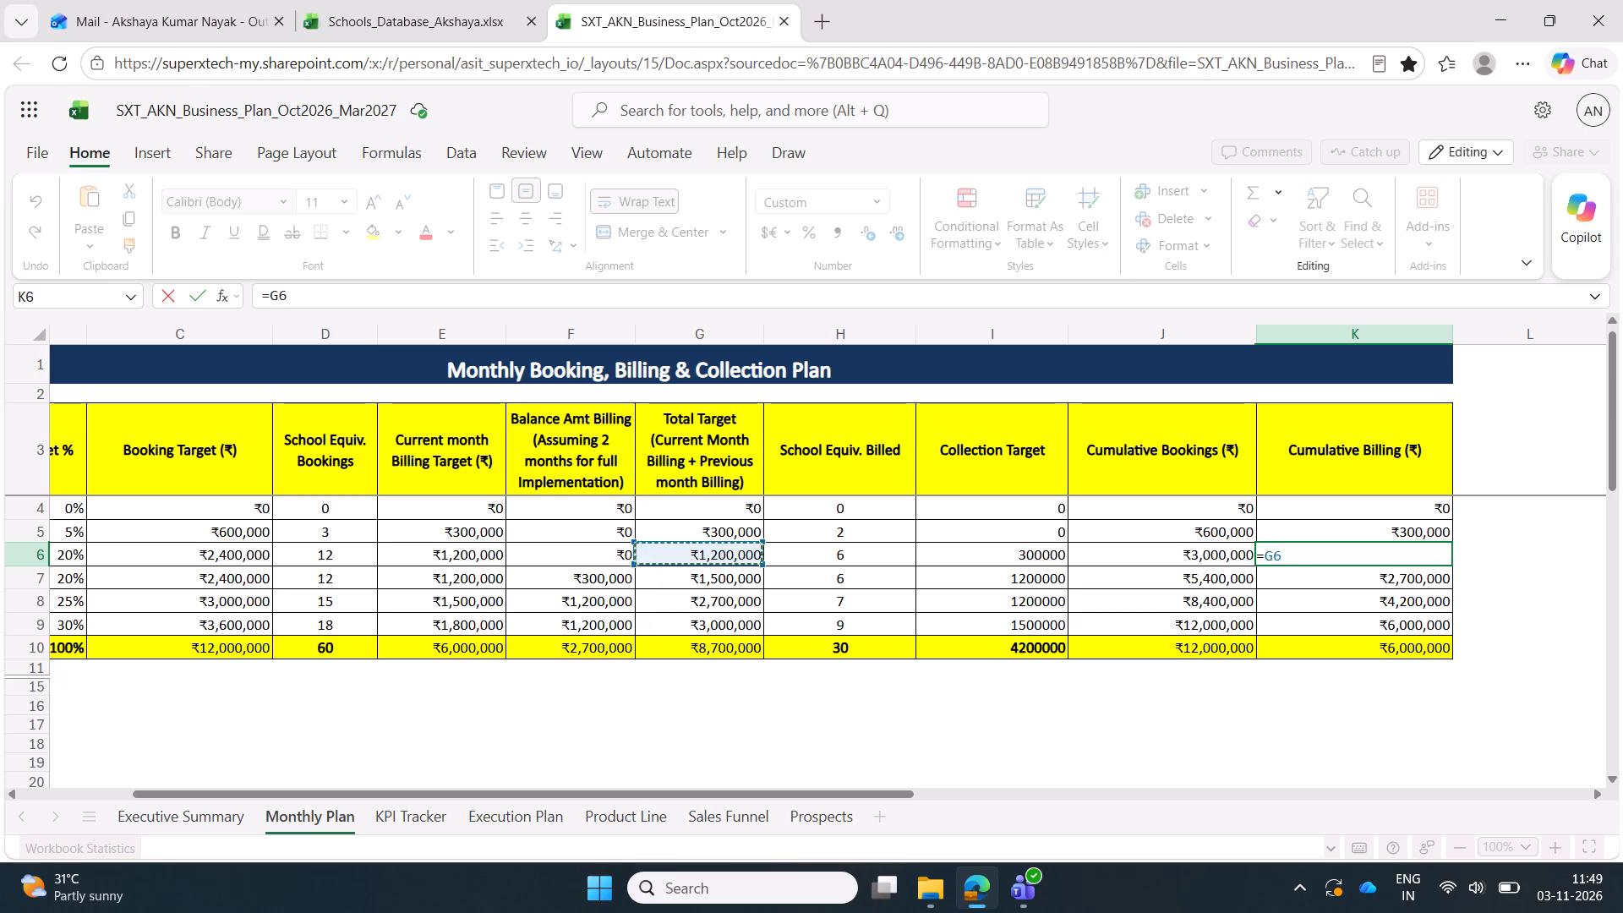
key(Return)
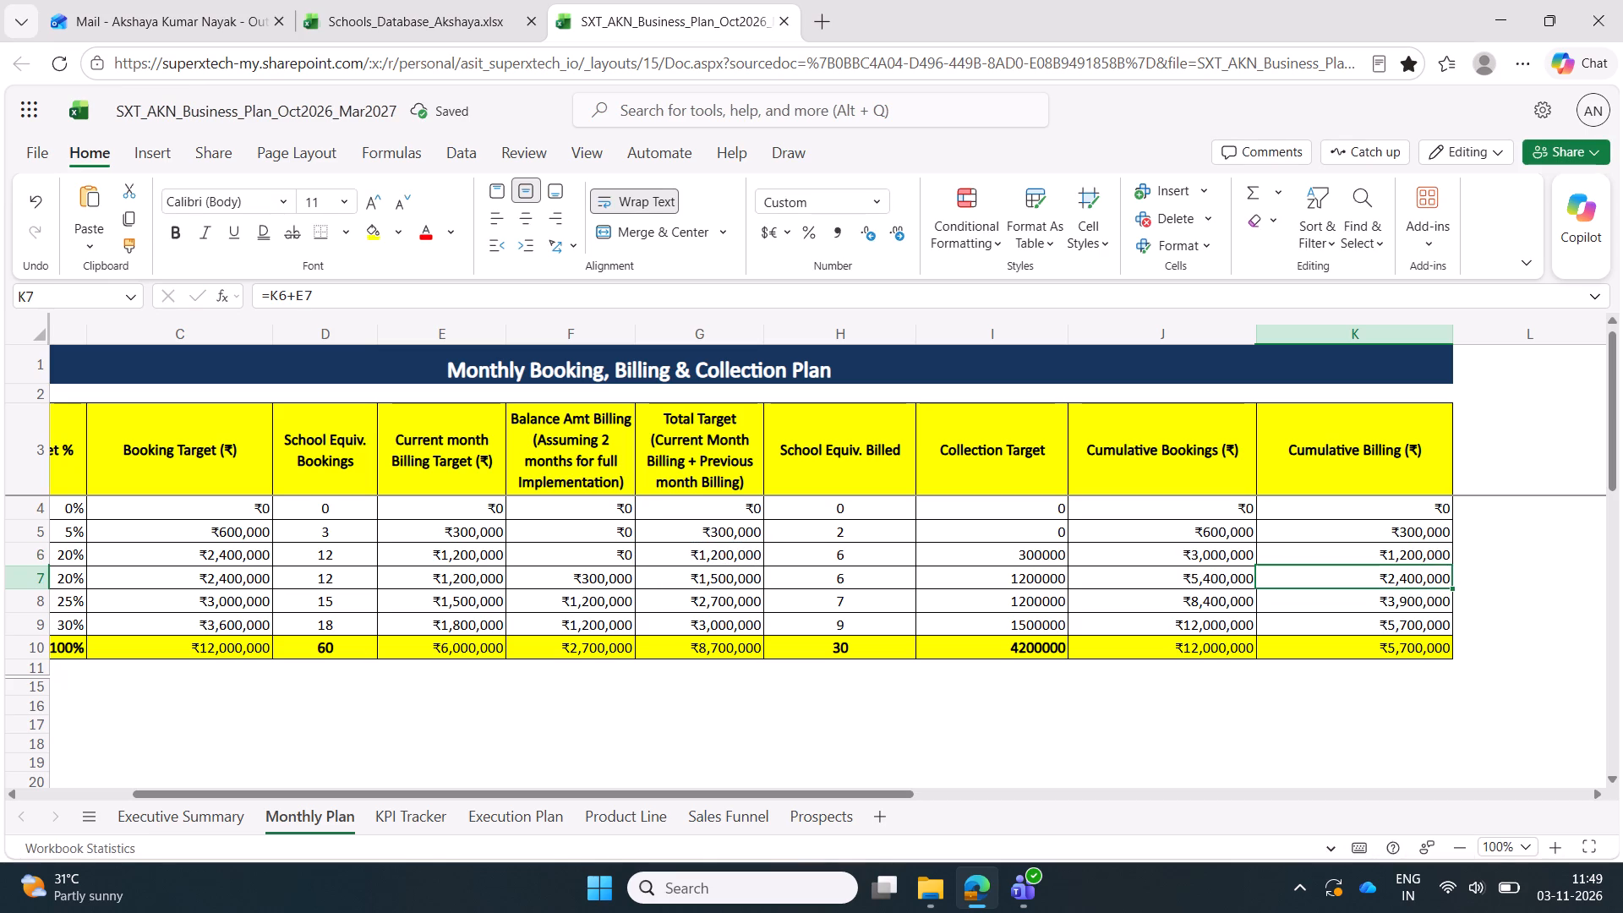
scroll(1408, 534, down, 1)
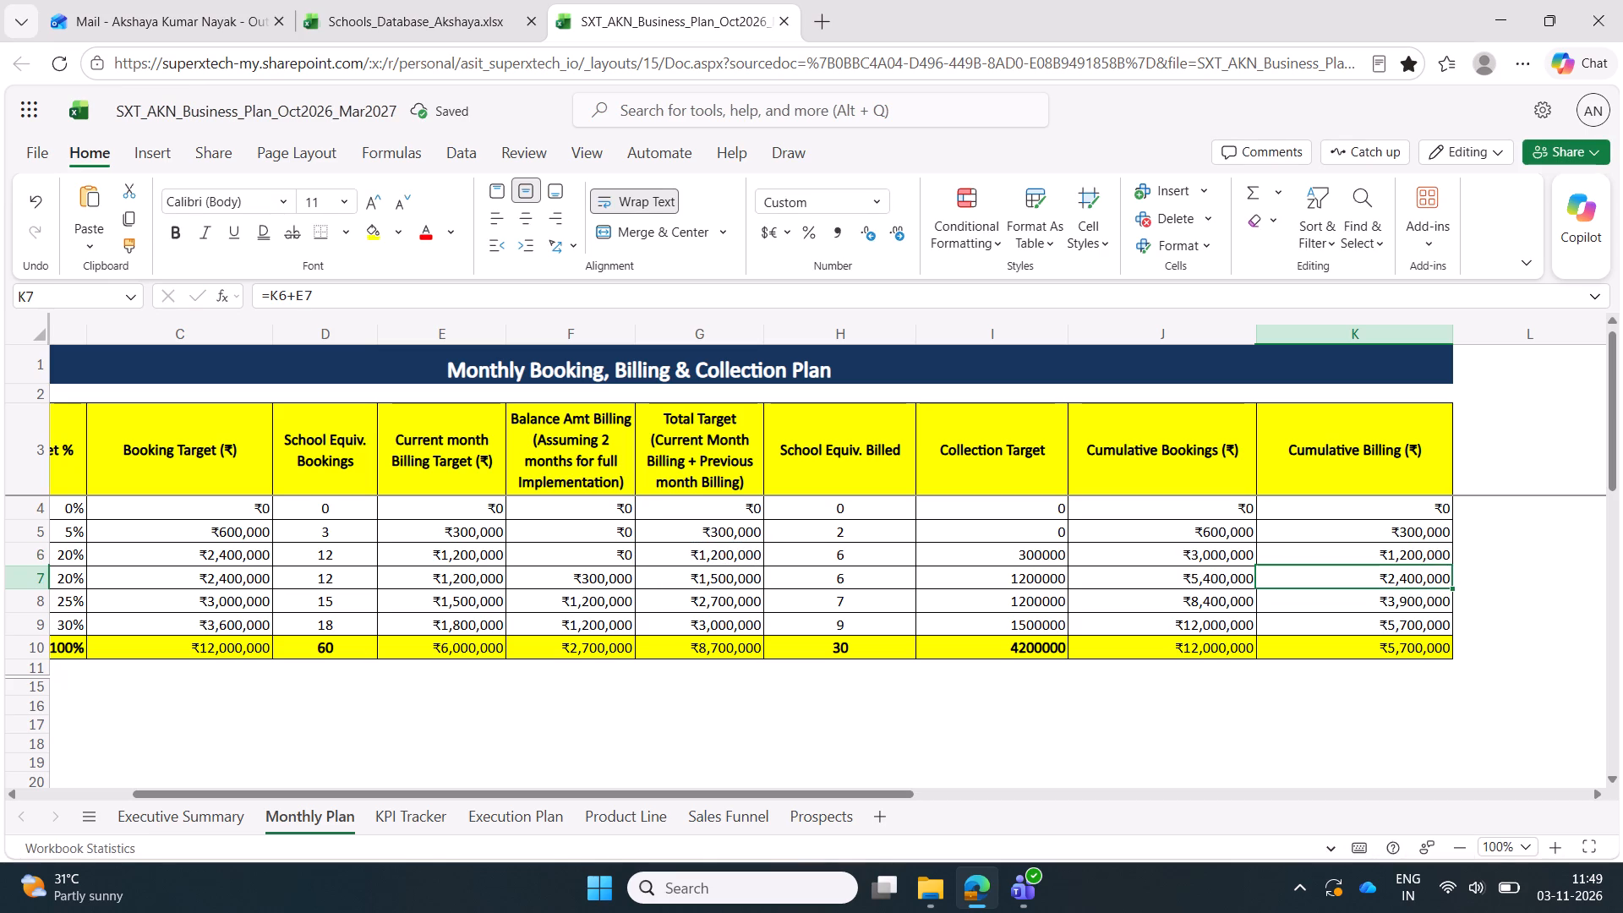
scroll(1409, 534, down, 1)
click(1409, 531)
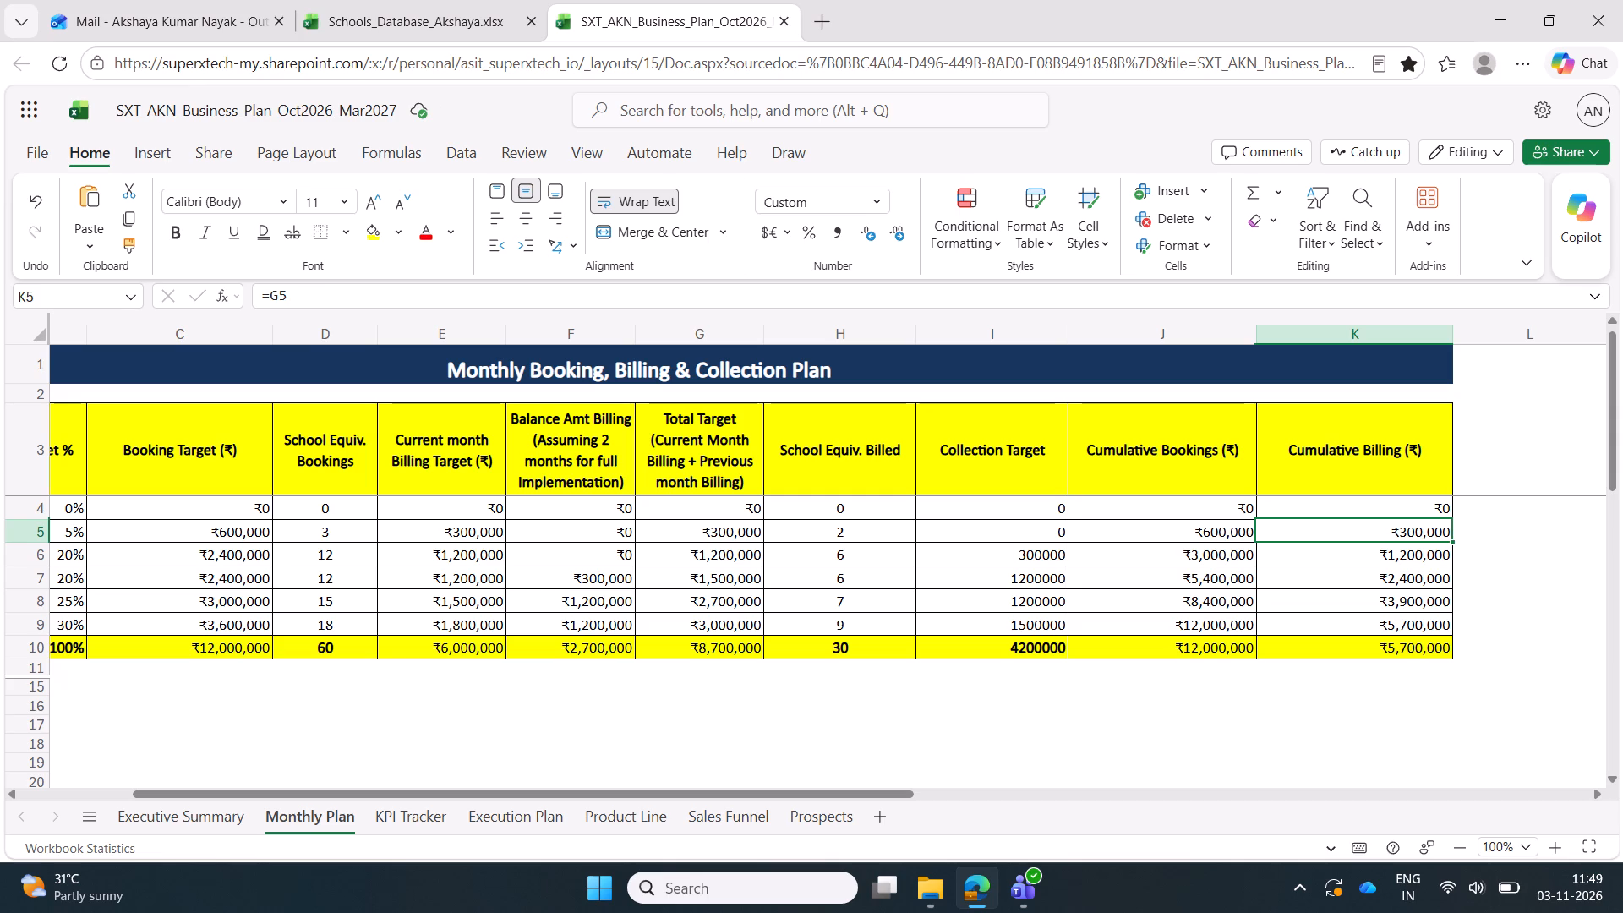
click(1409, 531)
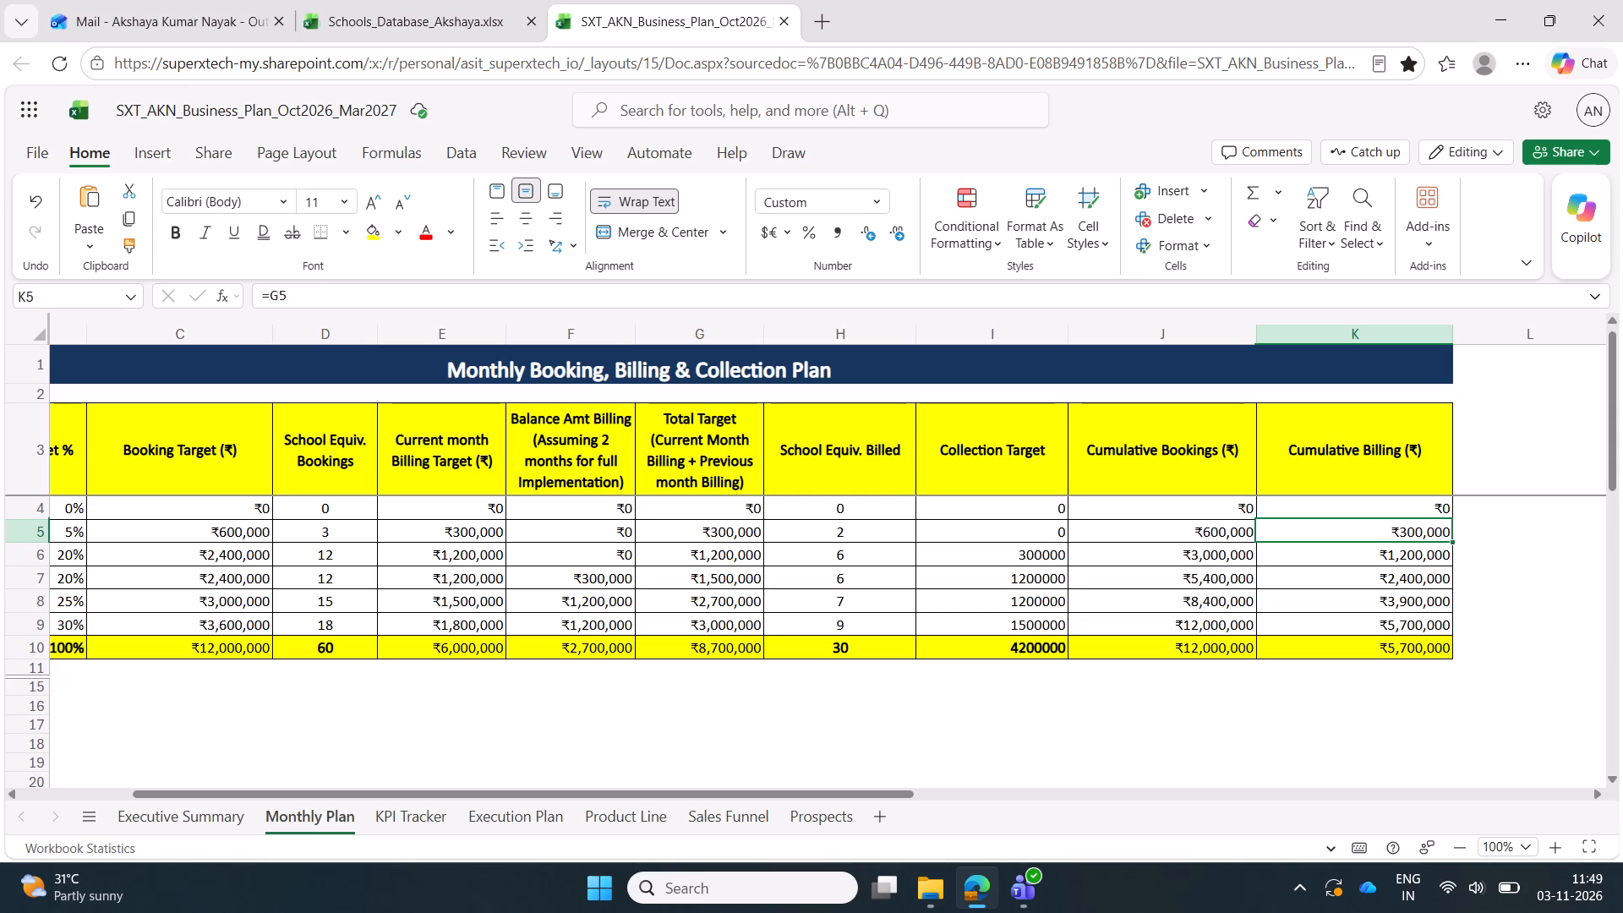
Set the Booking Target % to 15% for Dec-2026 in B6 and 25% for Jan-2027 in B7.
click(1386, 561)
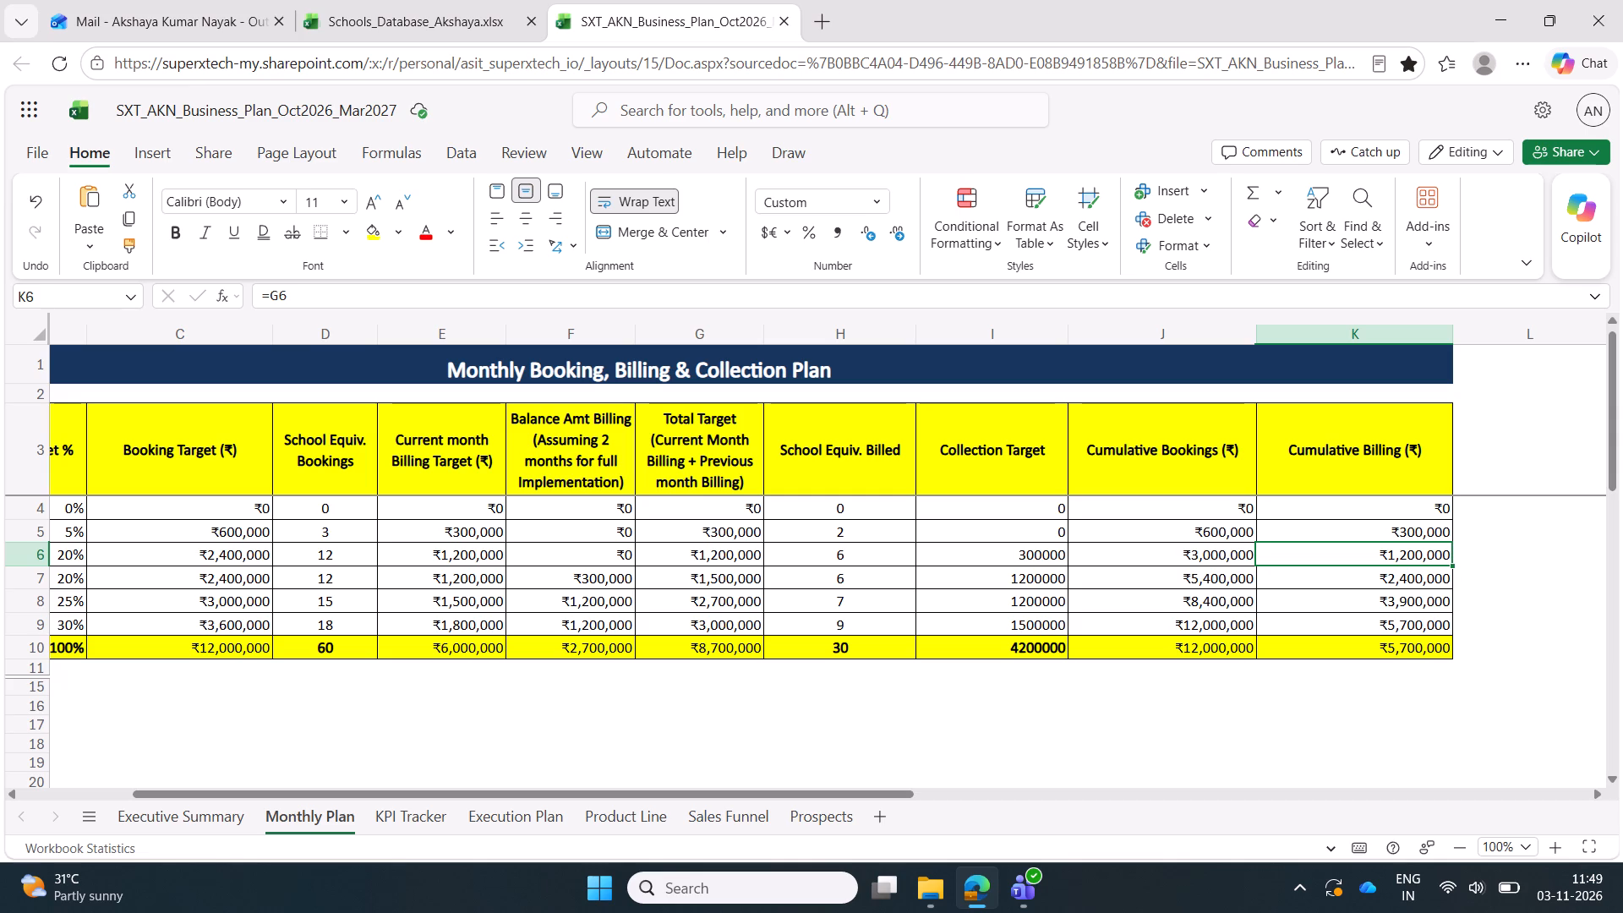
key(Left)
key(Left)
key(Left)
key(Left)
key(Left)
key(Left)
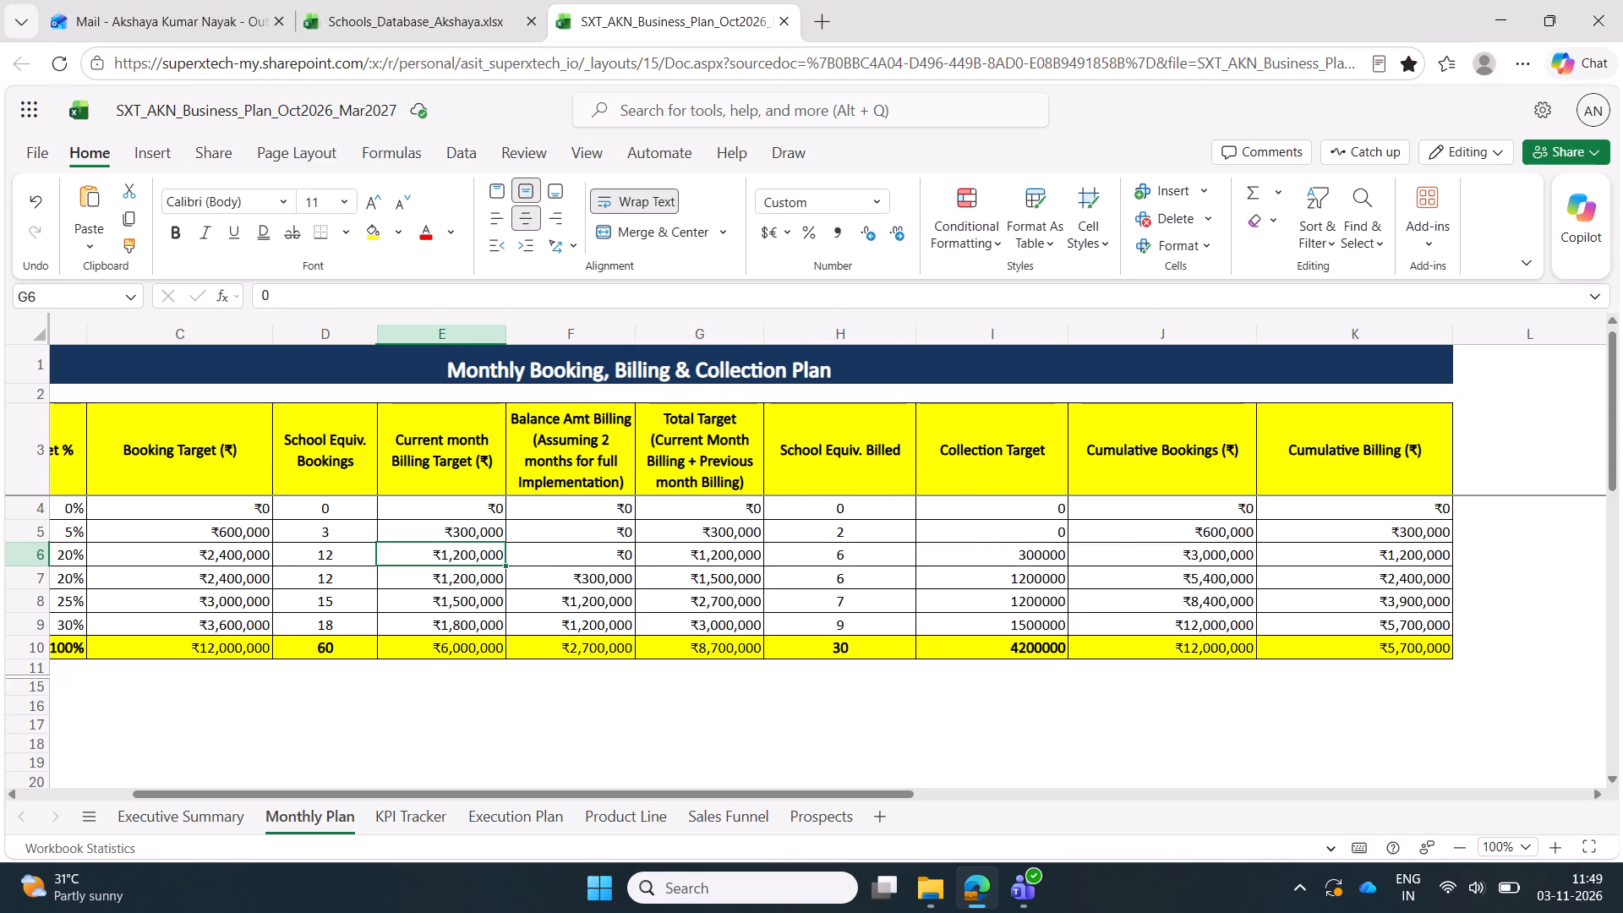
key(Left)
key(Left)
key(Left)
key(Left)
key(Left)
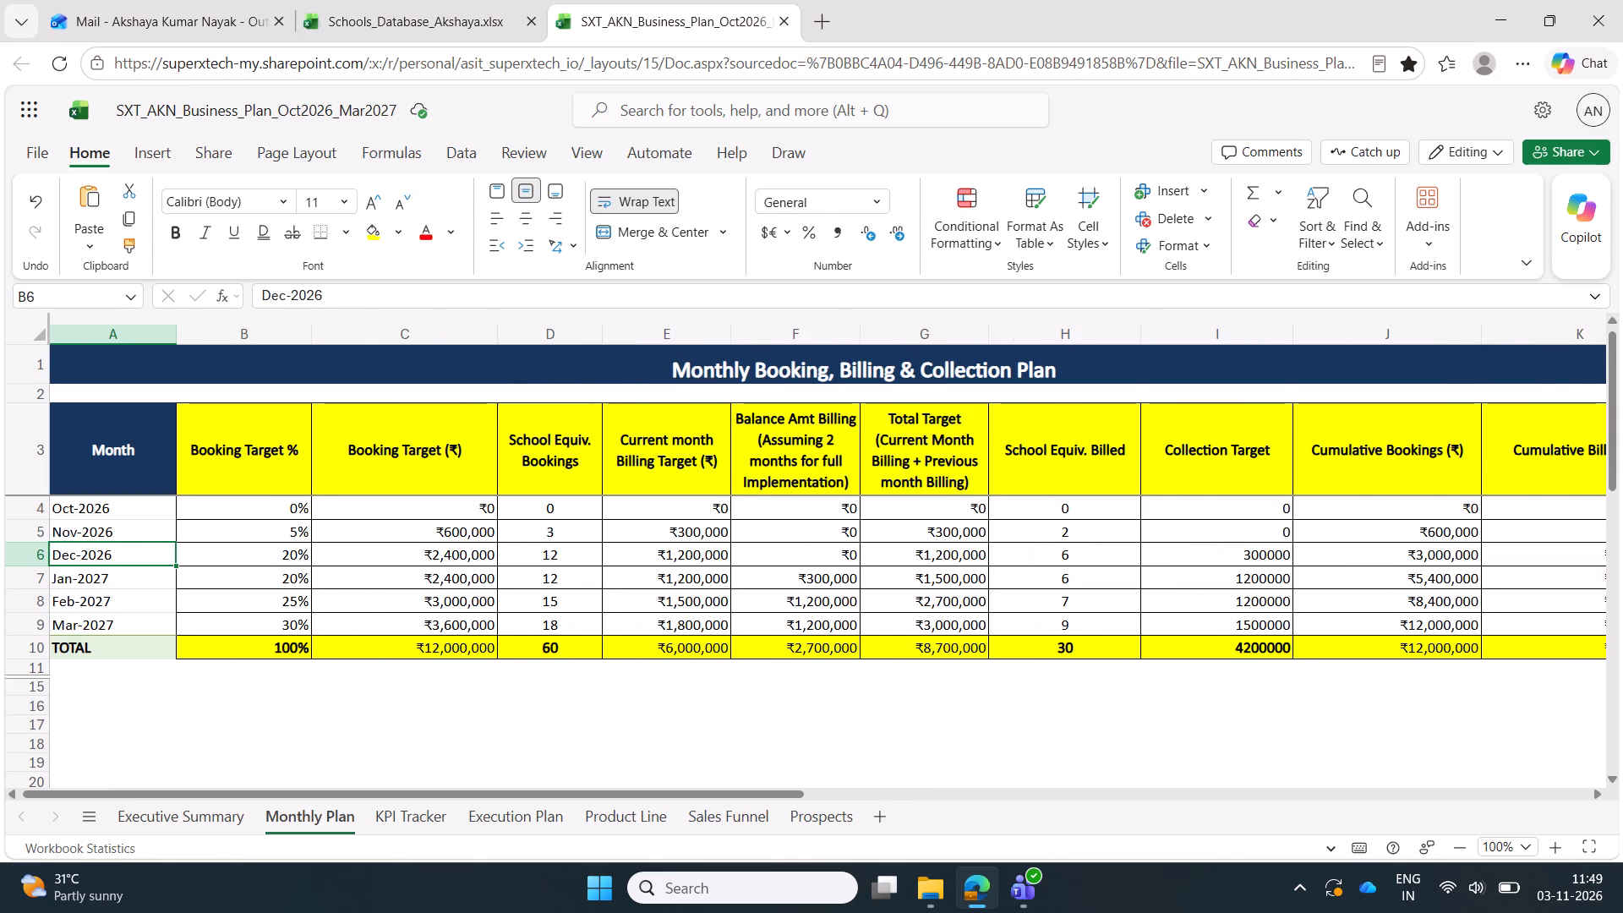
key(Right)
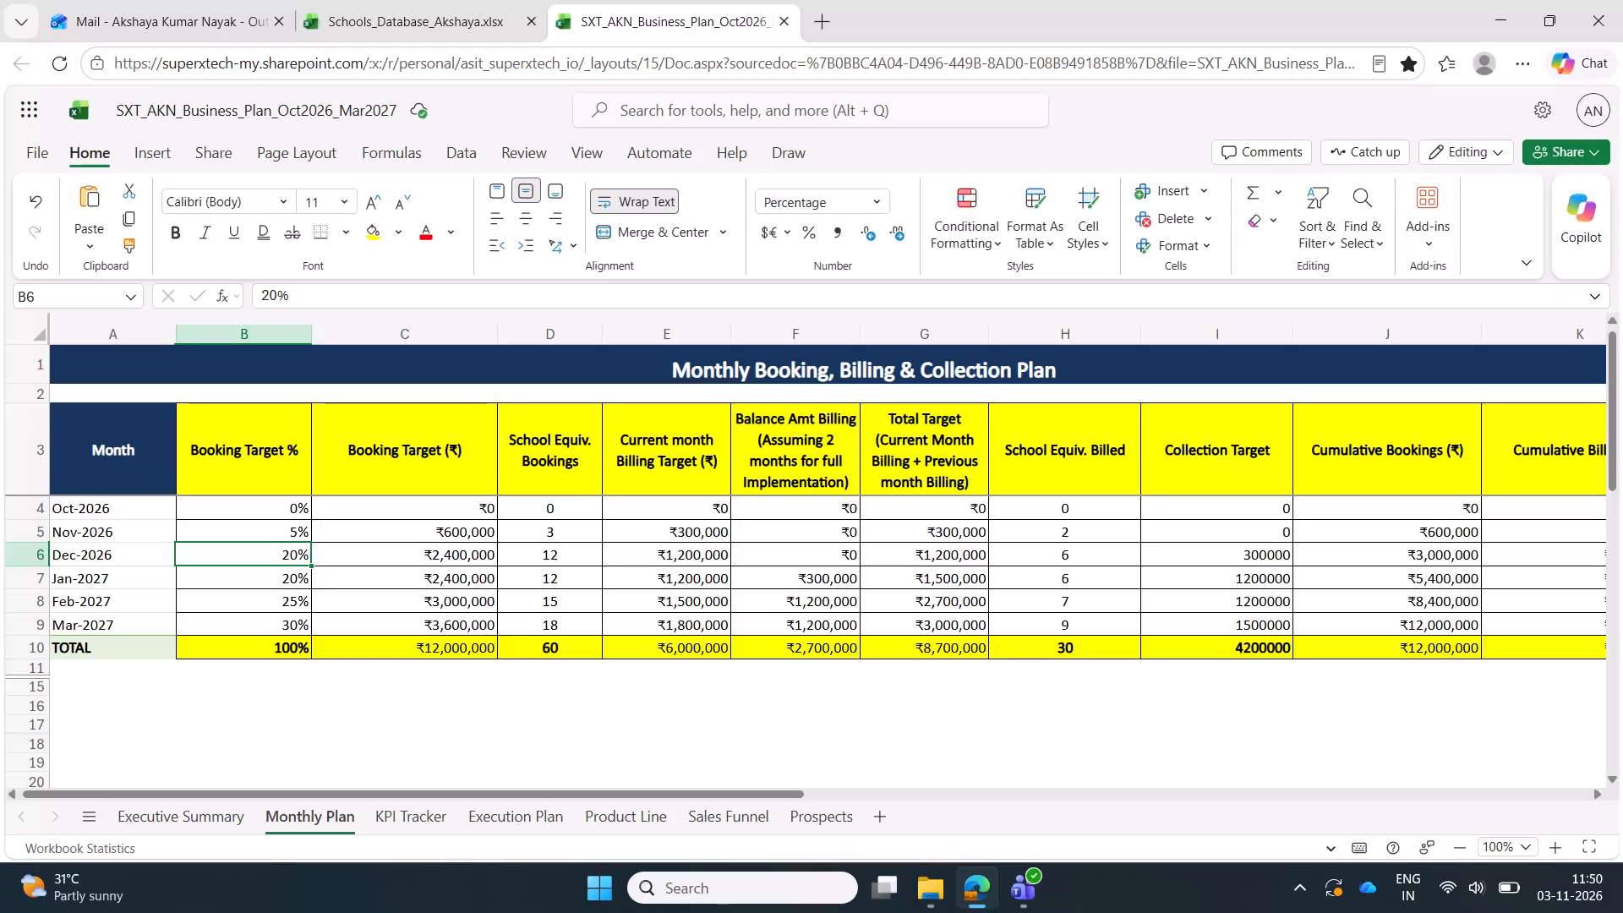
text(15)
key(Return)
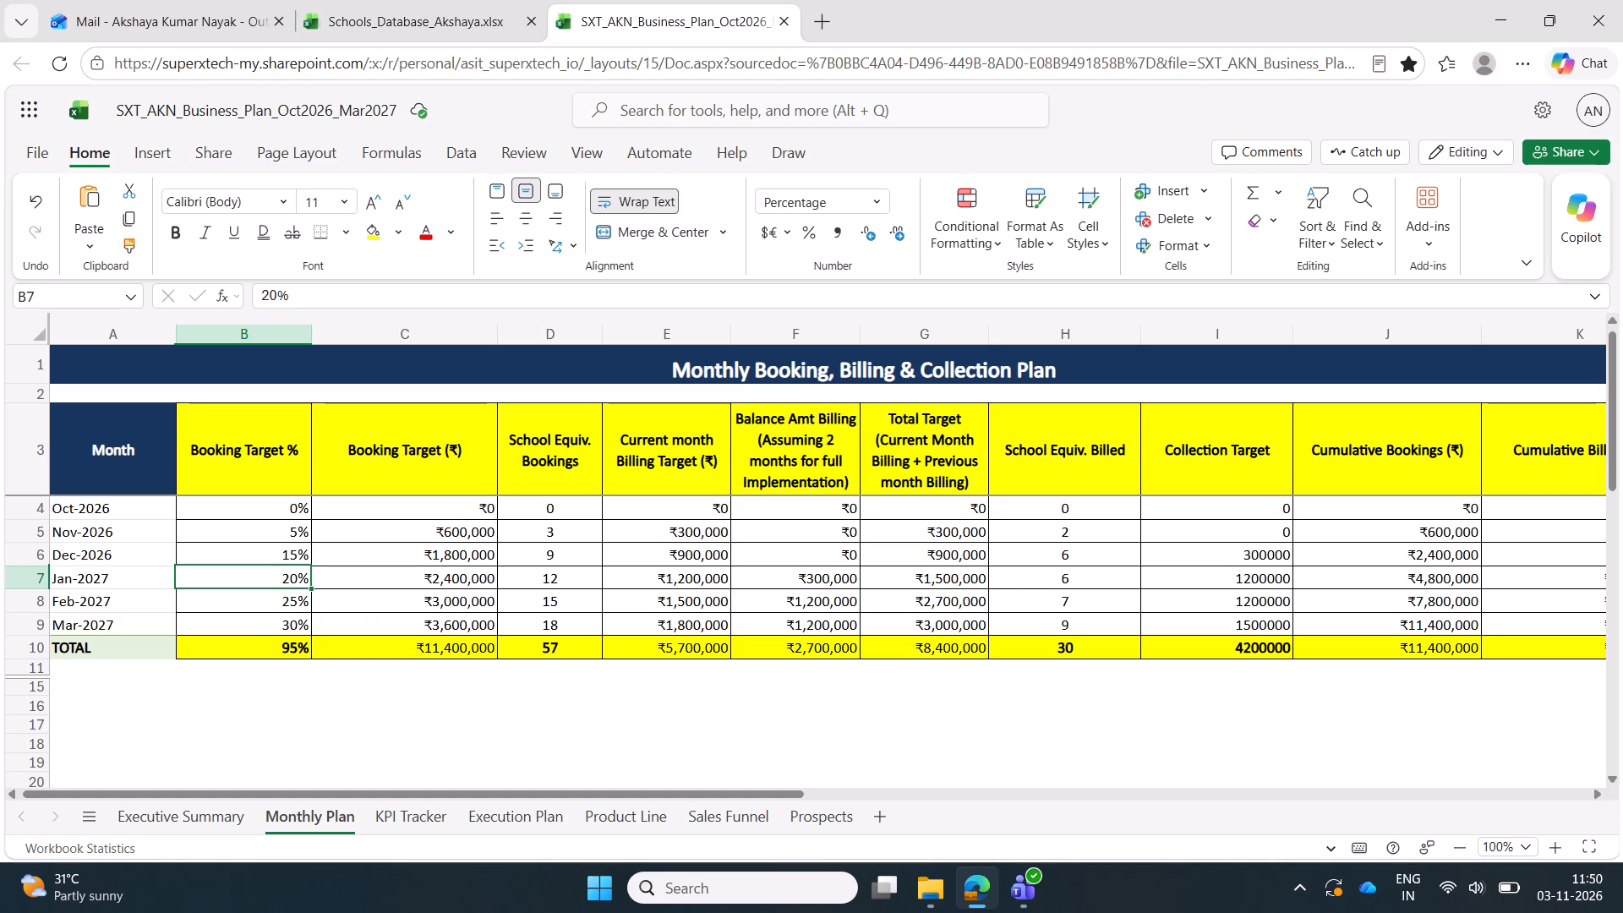
text(25)
key(Return)
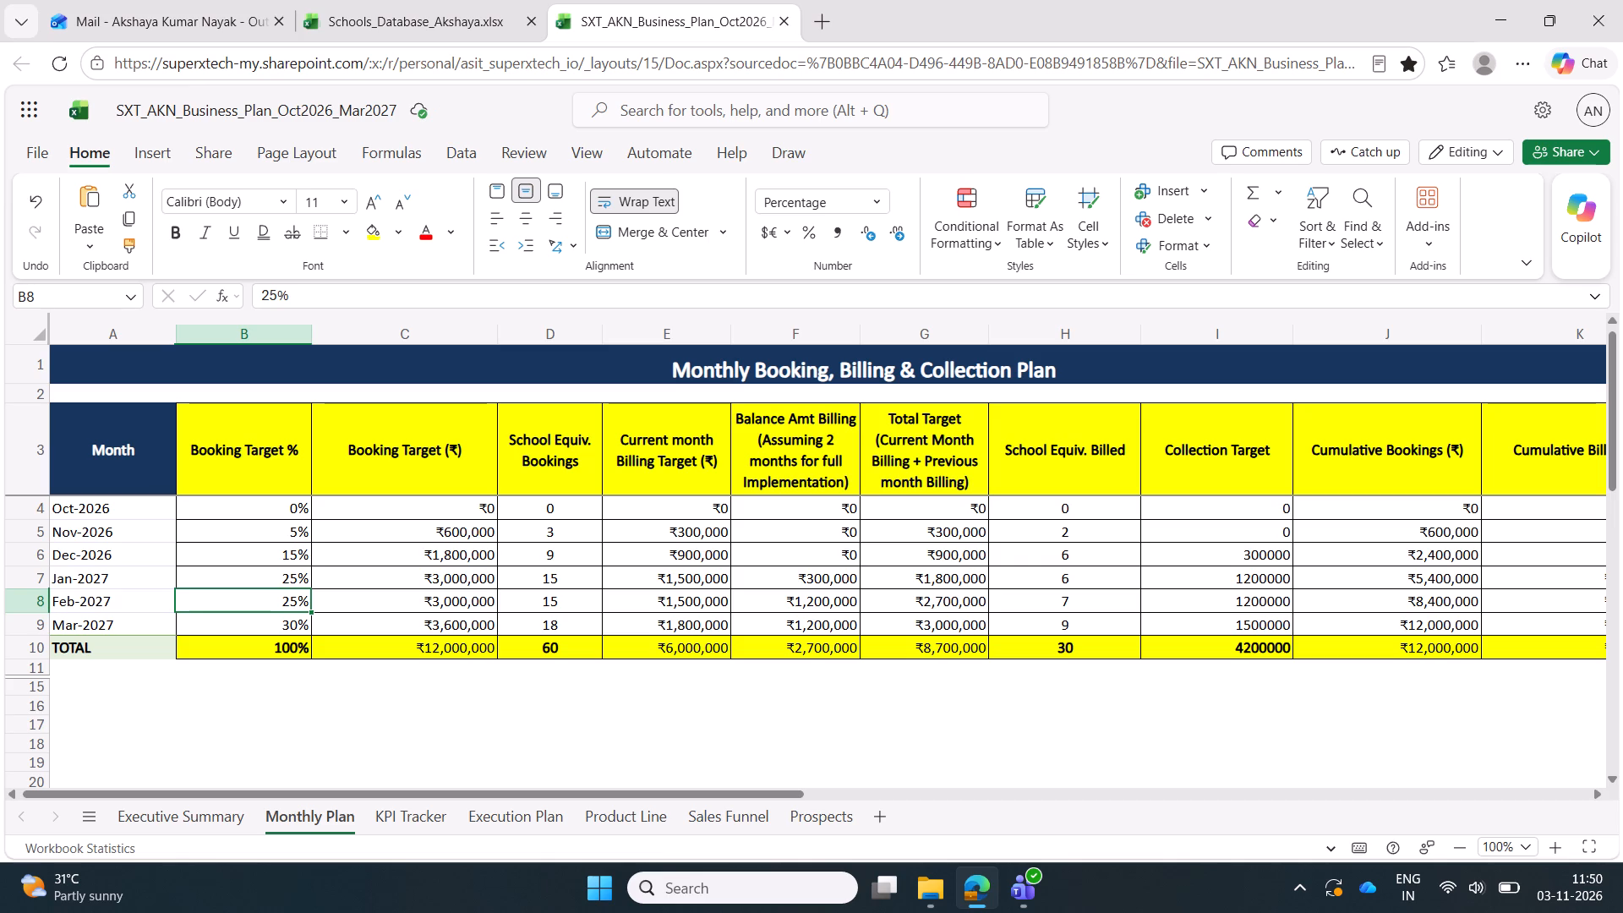
Add a period after "Amt" in header cell F3 so it reads "Balance Amt. Billing (Assuming 2 months for full Implementation)".
double_click(811, 418)
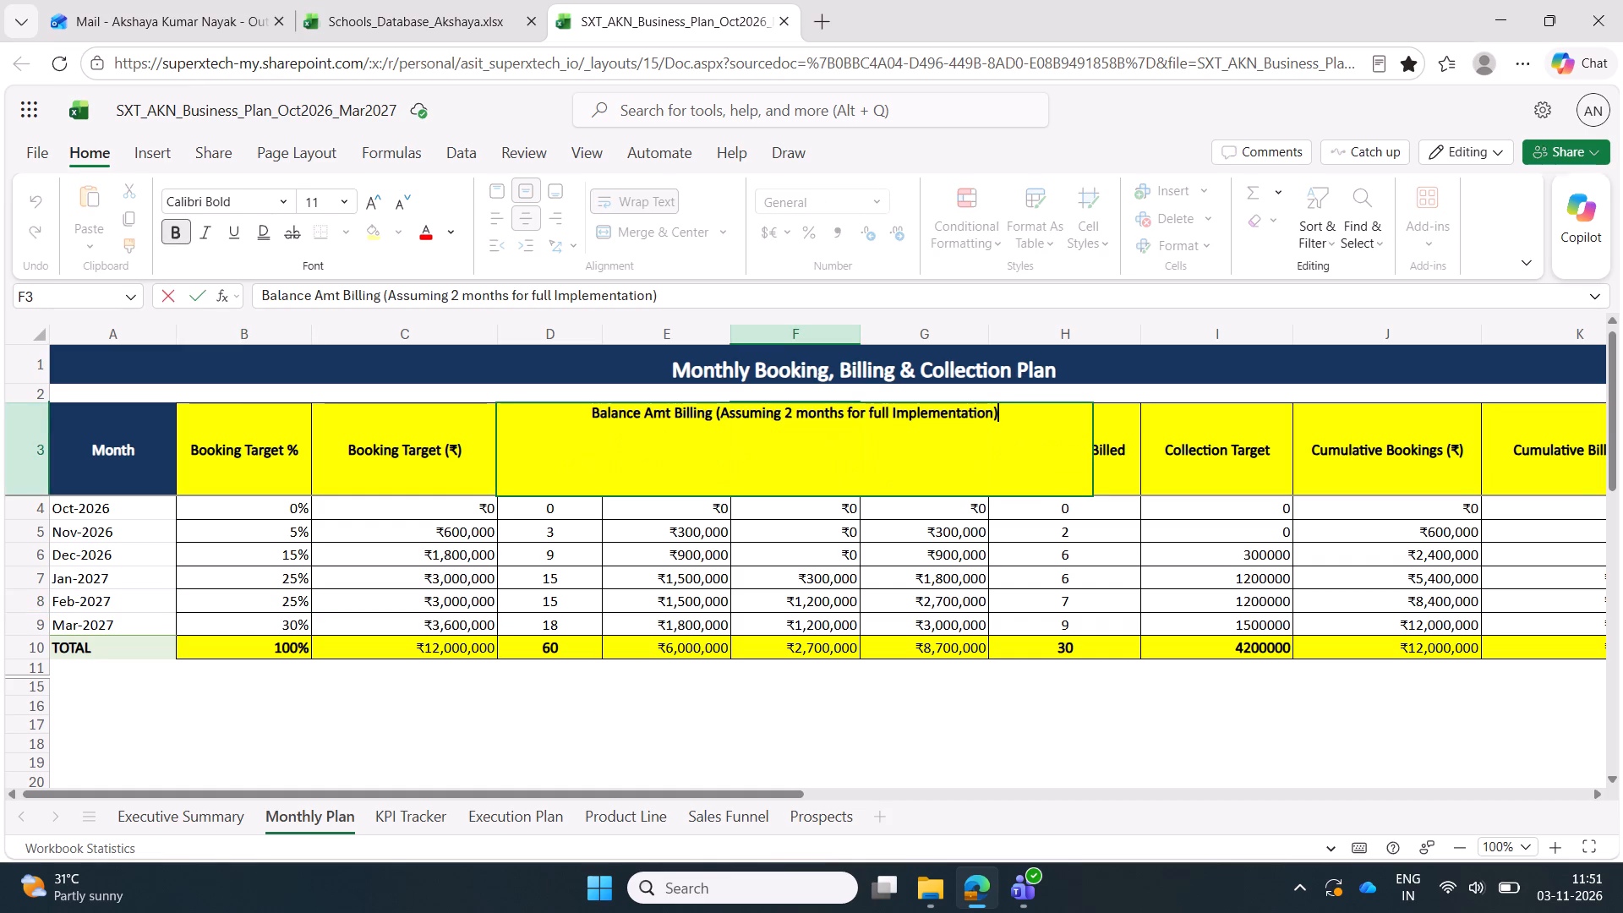
click(670, 416)
key(period)
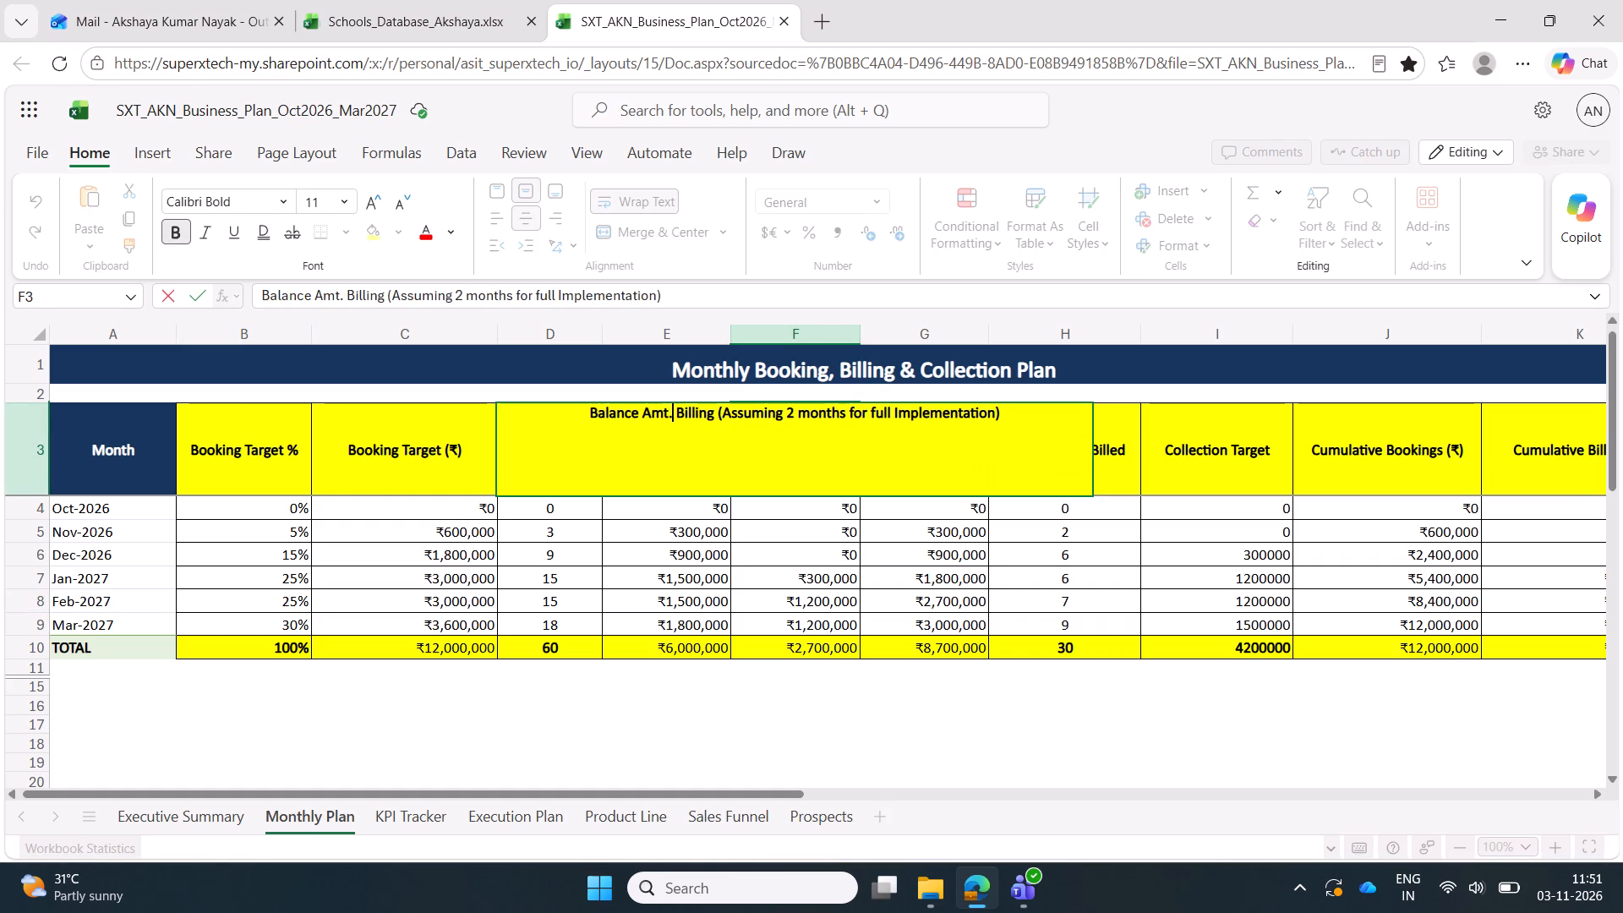
key(Return)
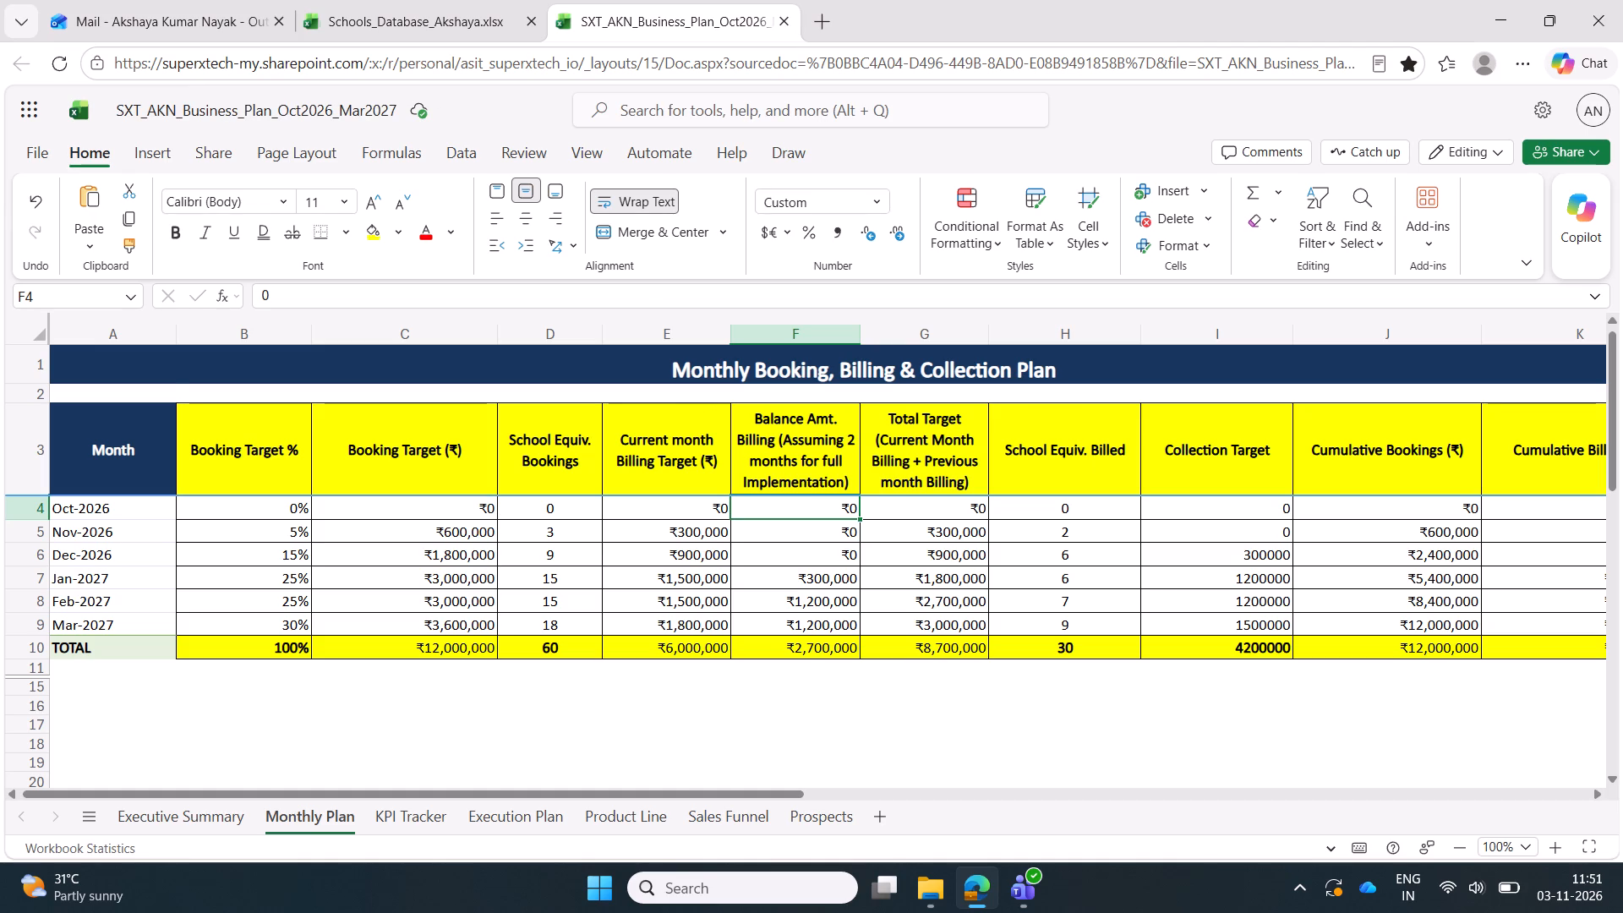
Review the Booking Target % entries for Dec-2026 through Mar-2027 in cells B6 to B9.
click(278, 552)
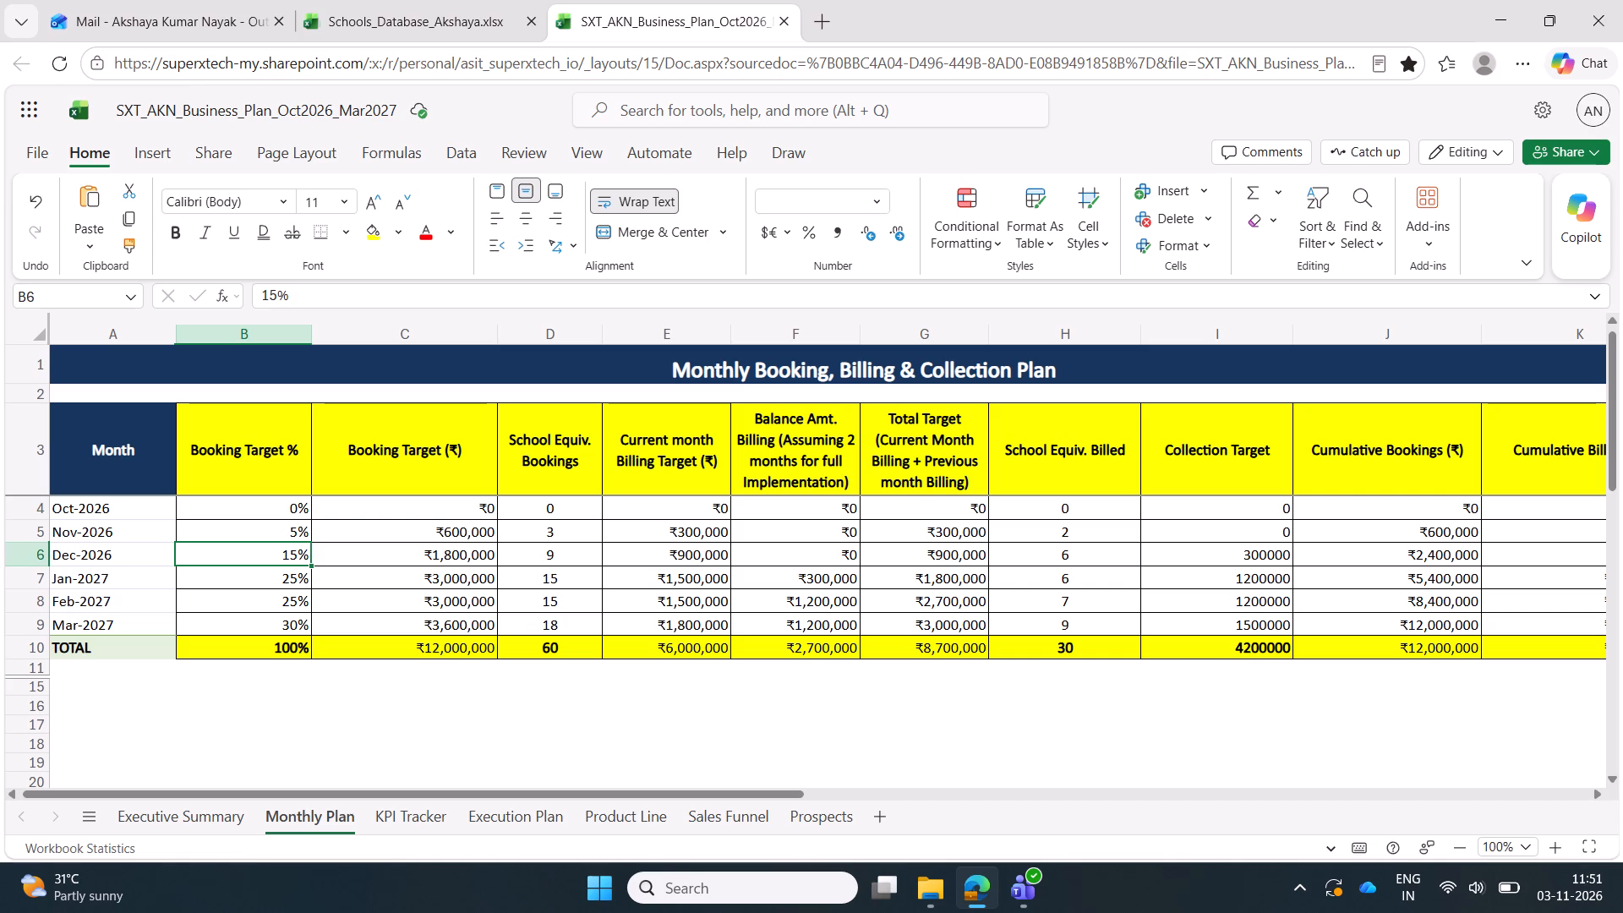
click(270, 585)
click(267, 599)
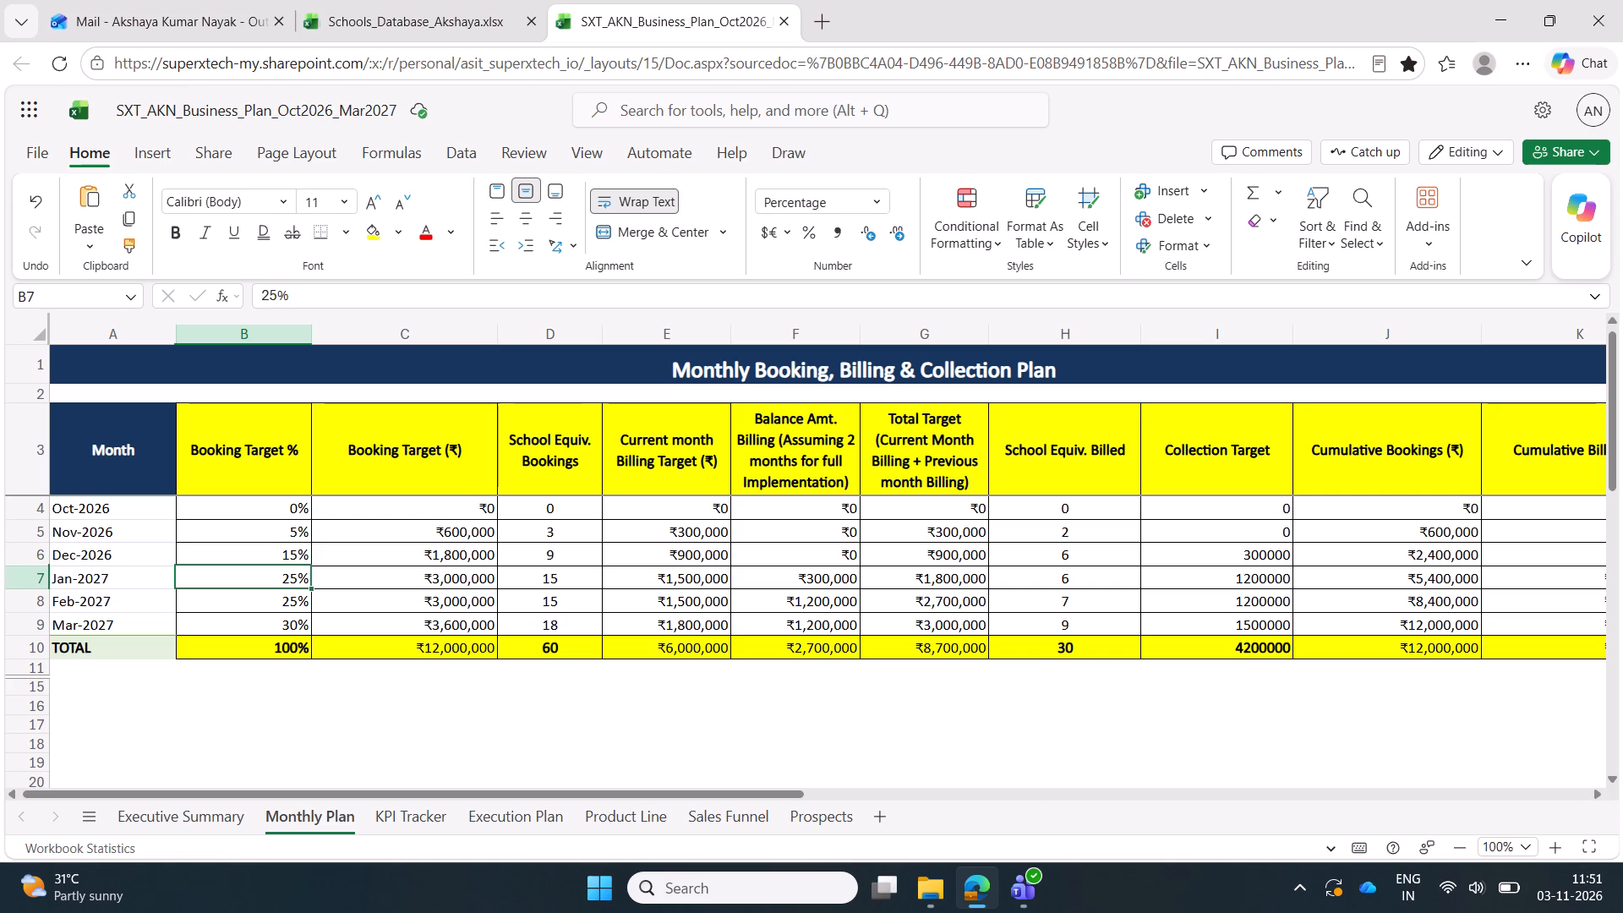
click(264, 625)
click(264, 625)
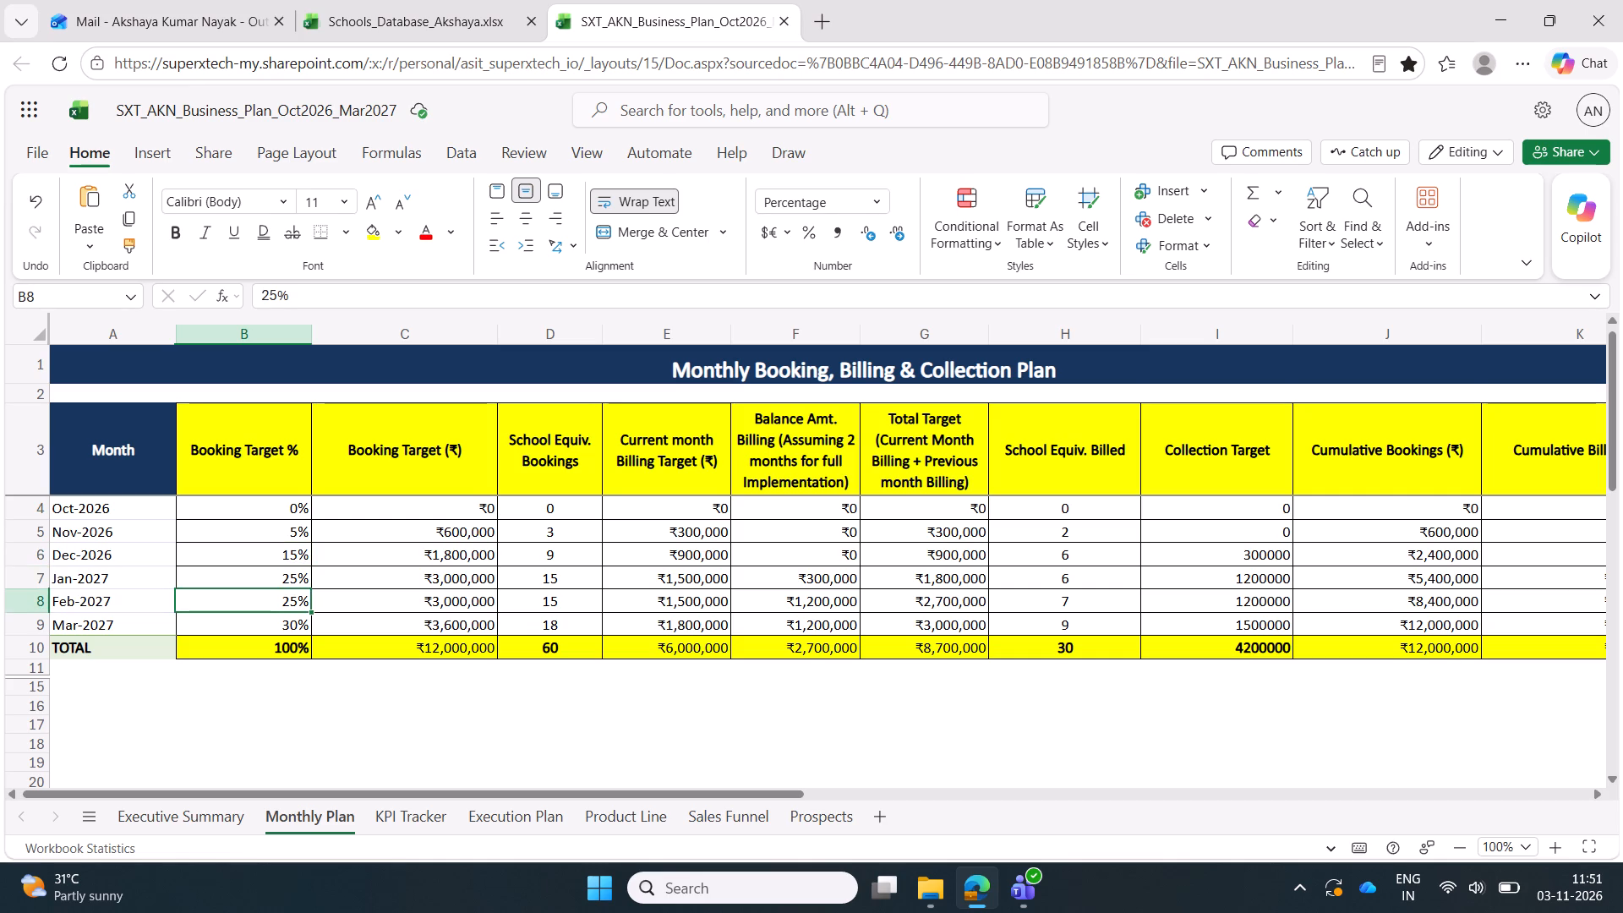
click(264, 625)
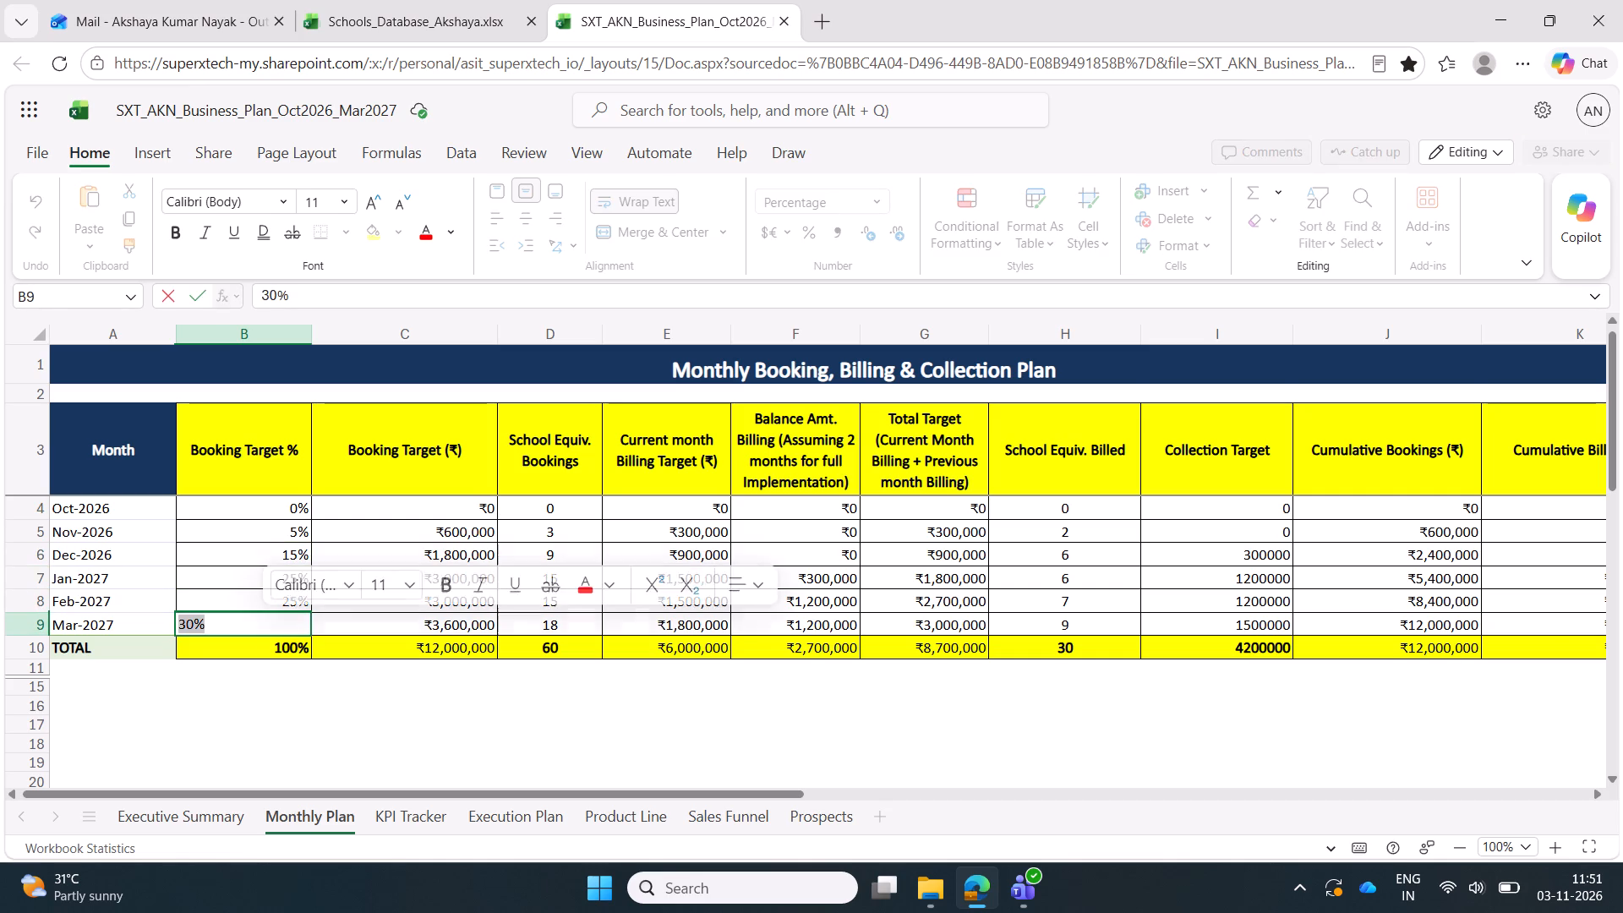
key(Return)
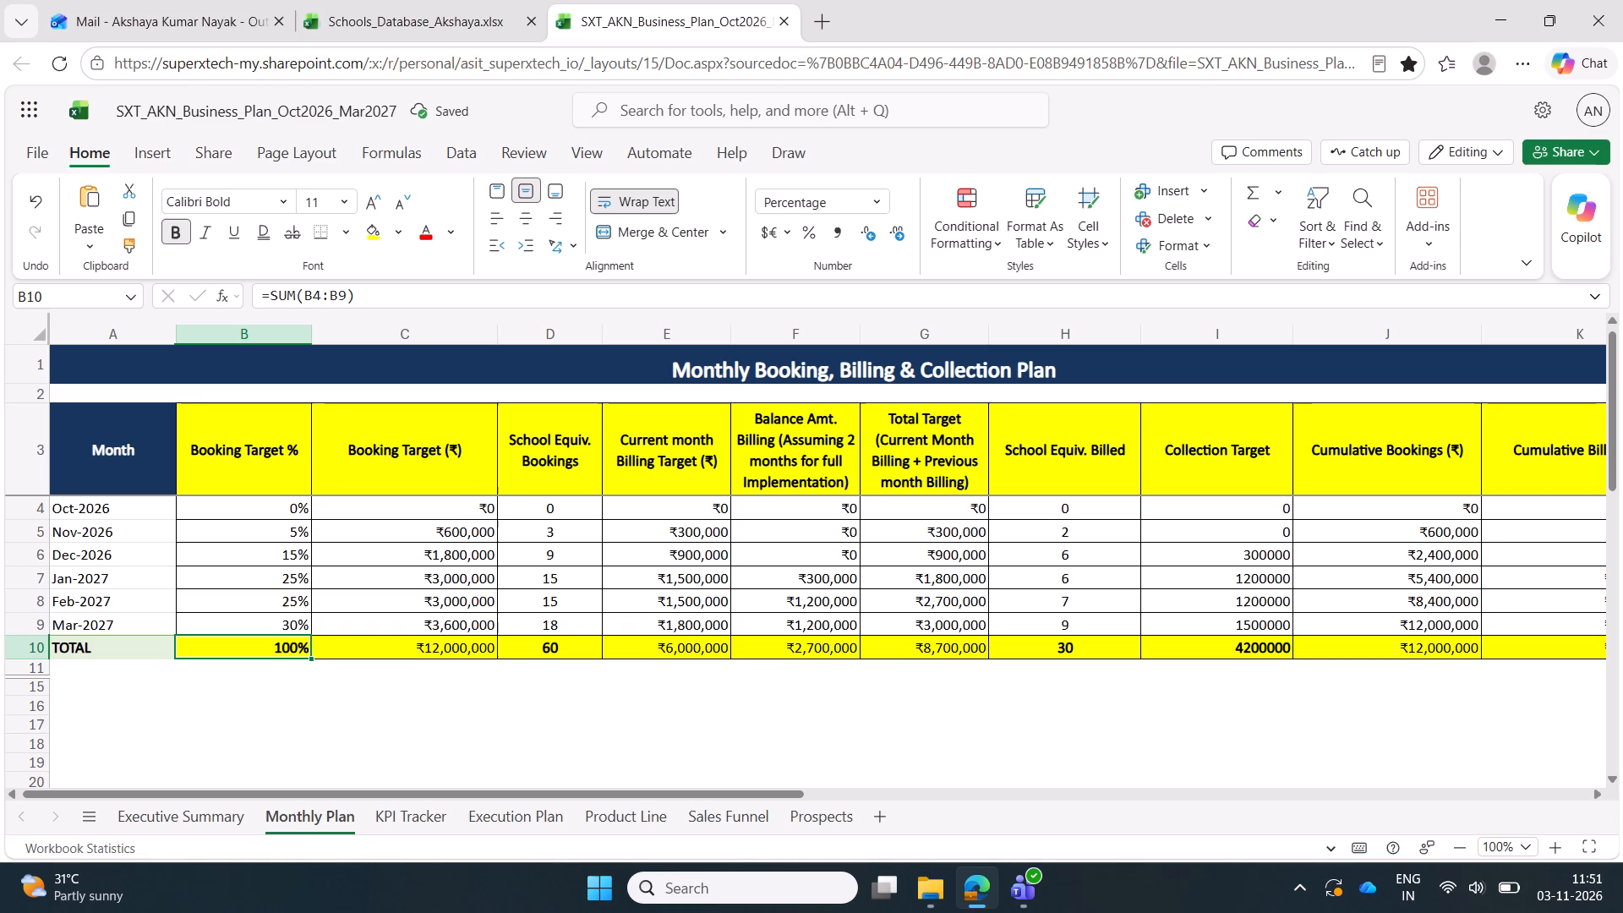
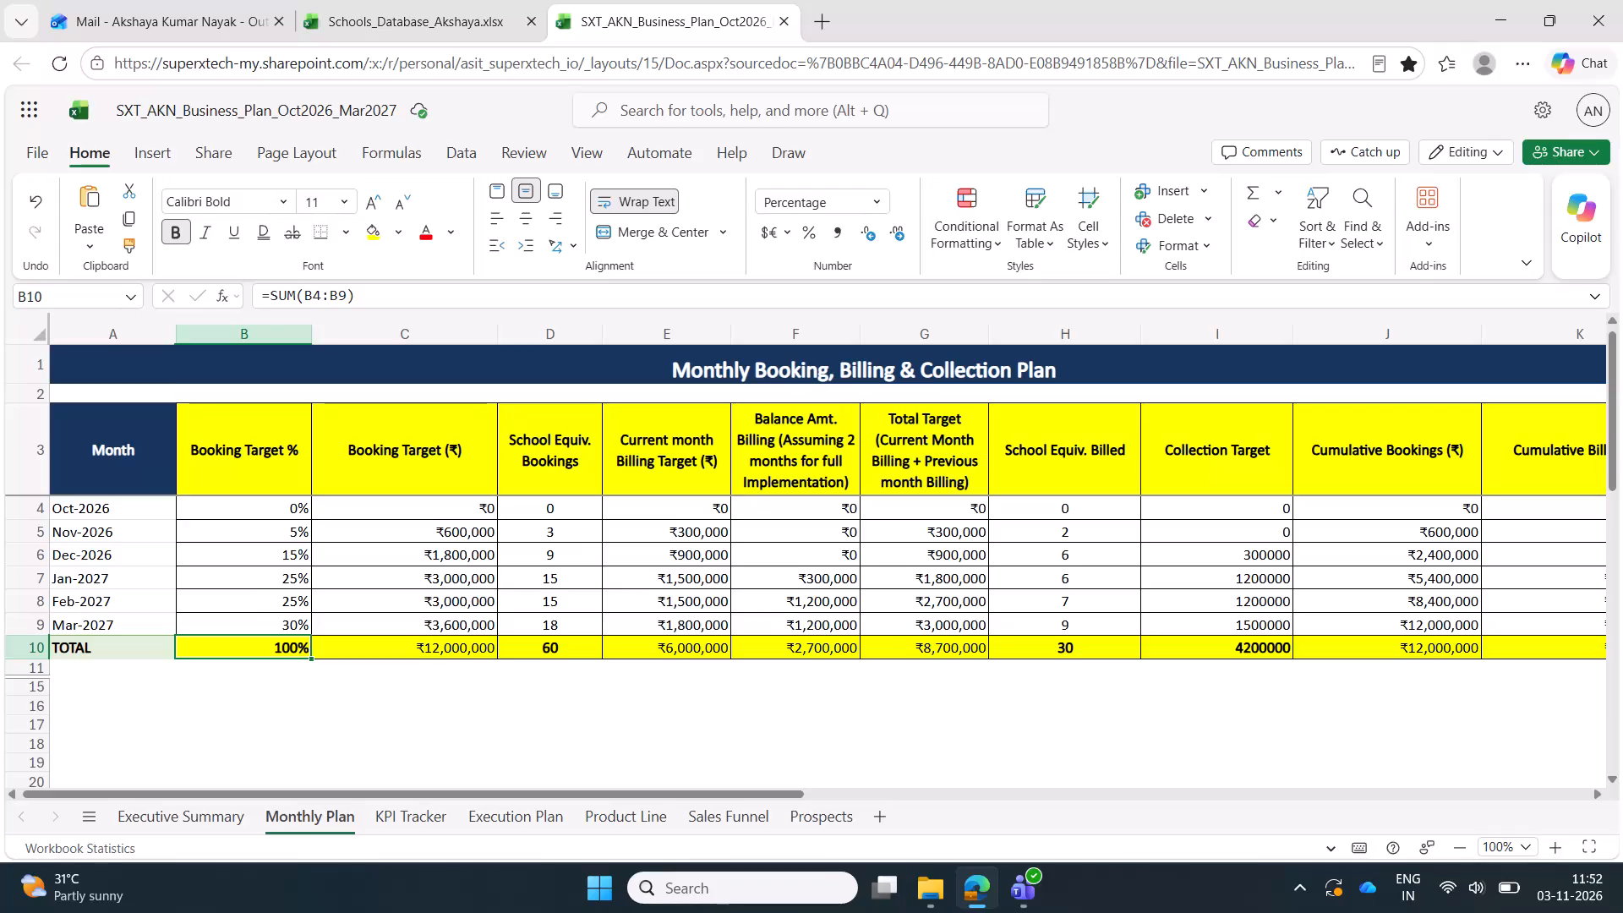
Delete the Collection Target column (column I) from the Monthly Plan sheet.
click(1162, 654)
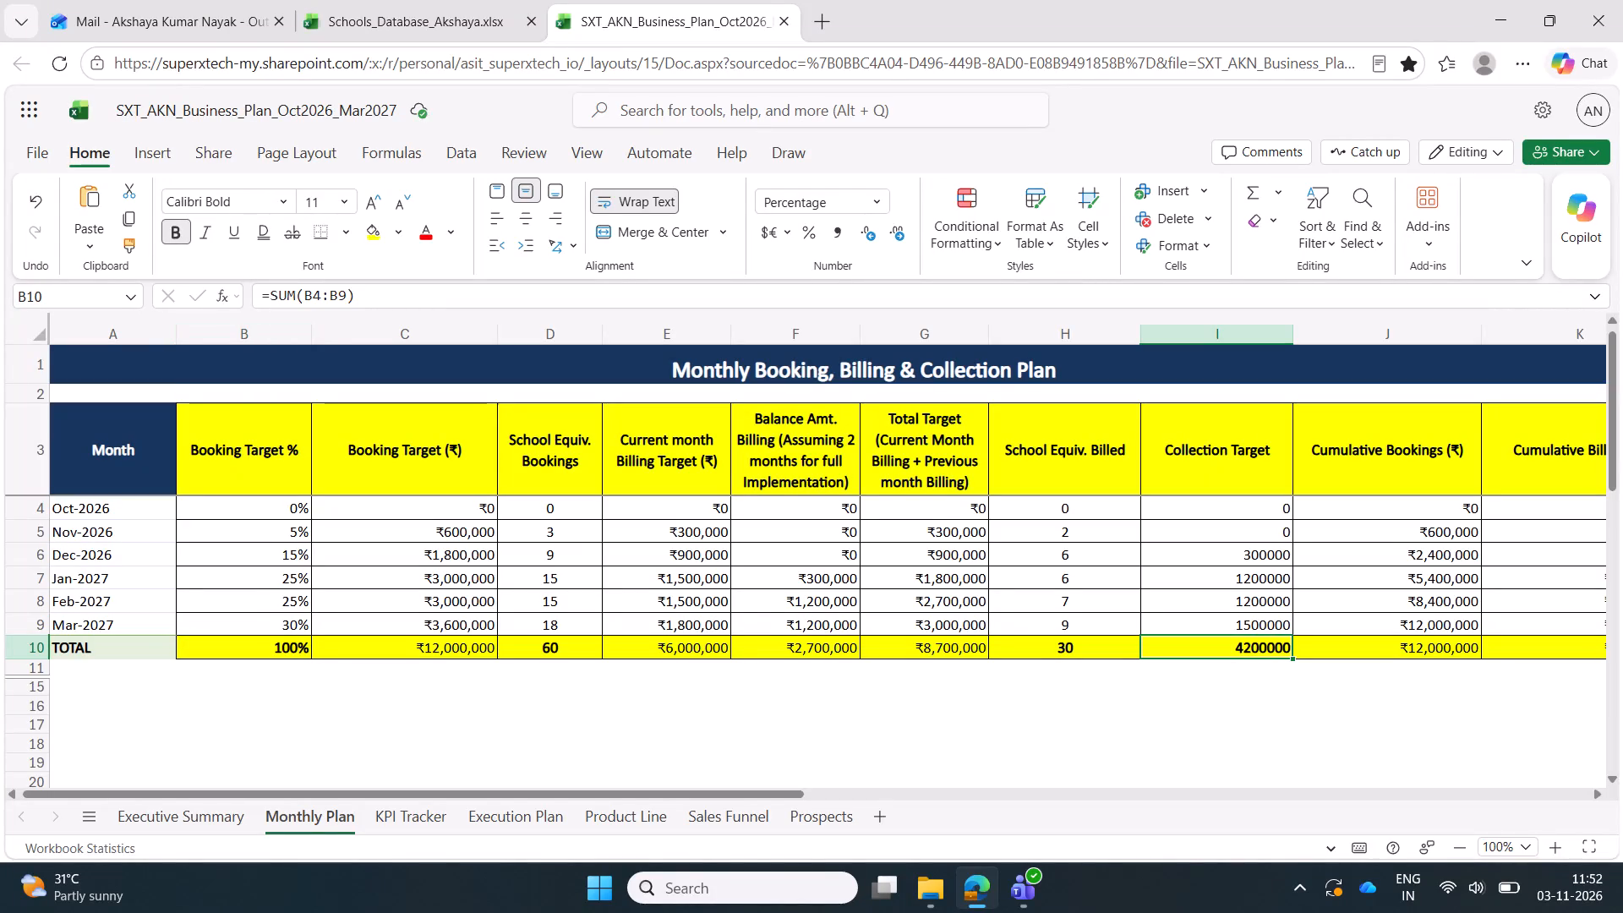
click(1252, 505)
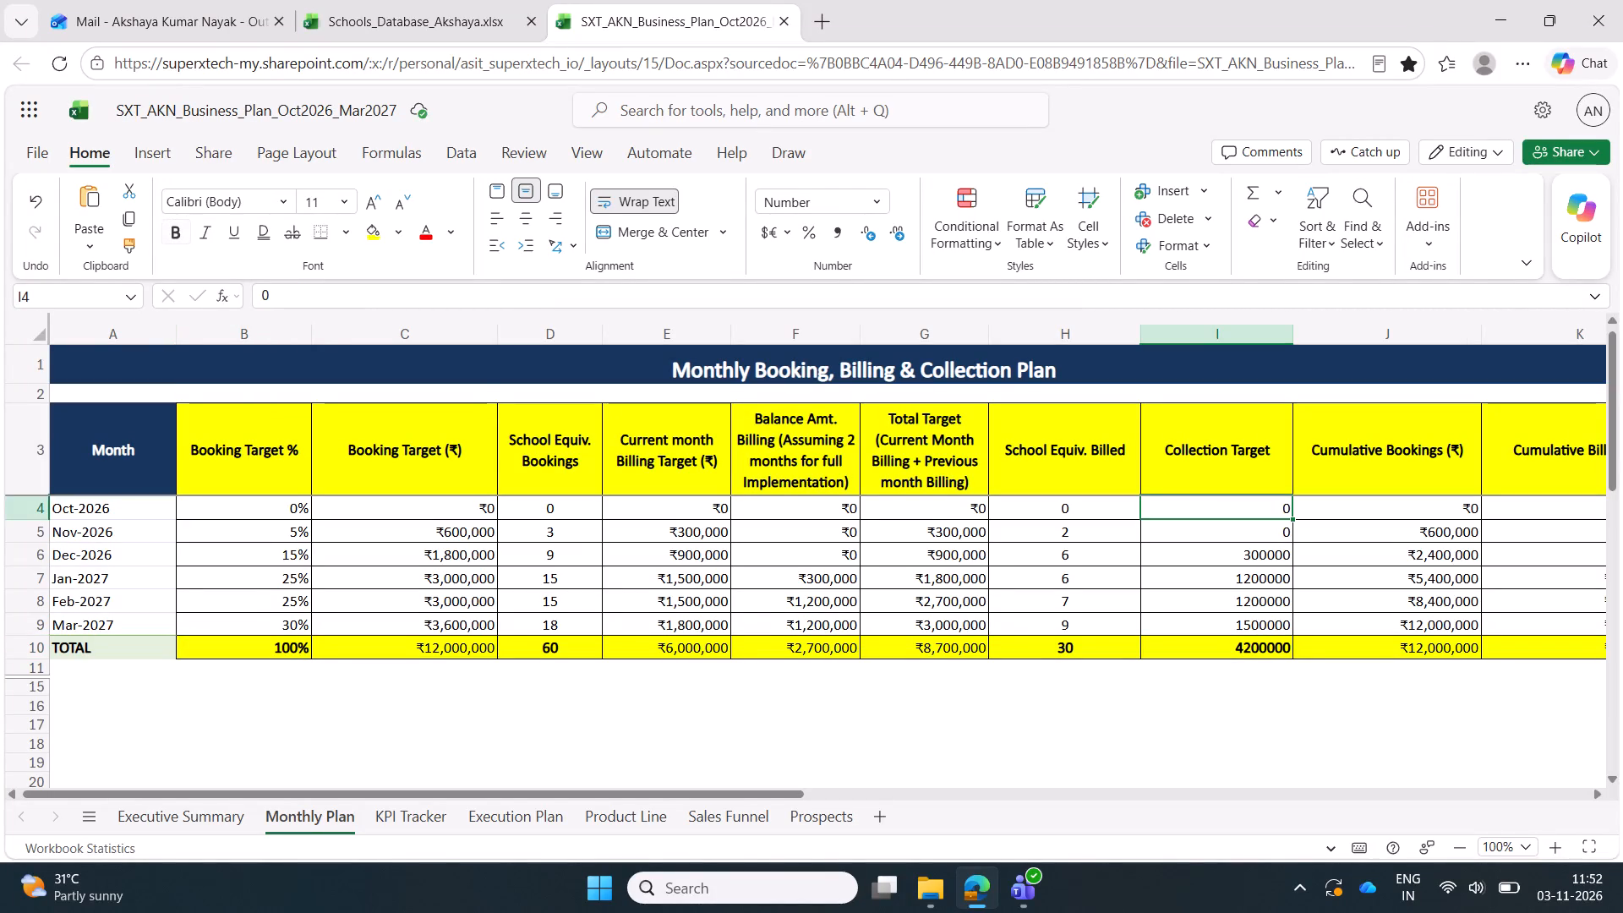
click(1253, 337)
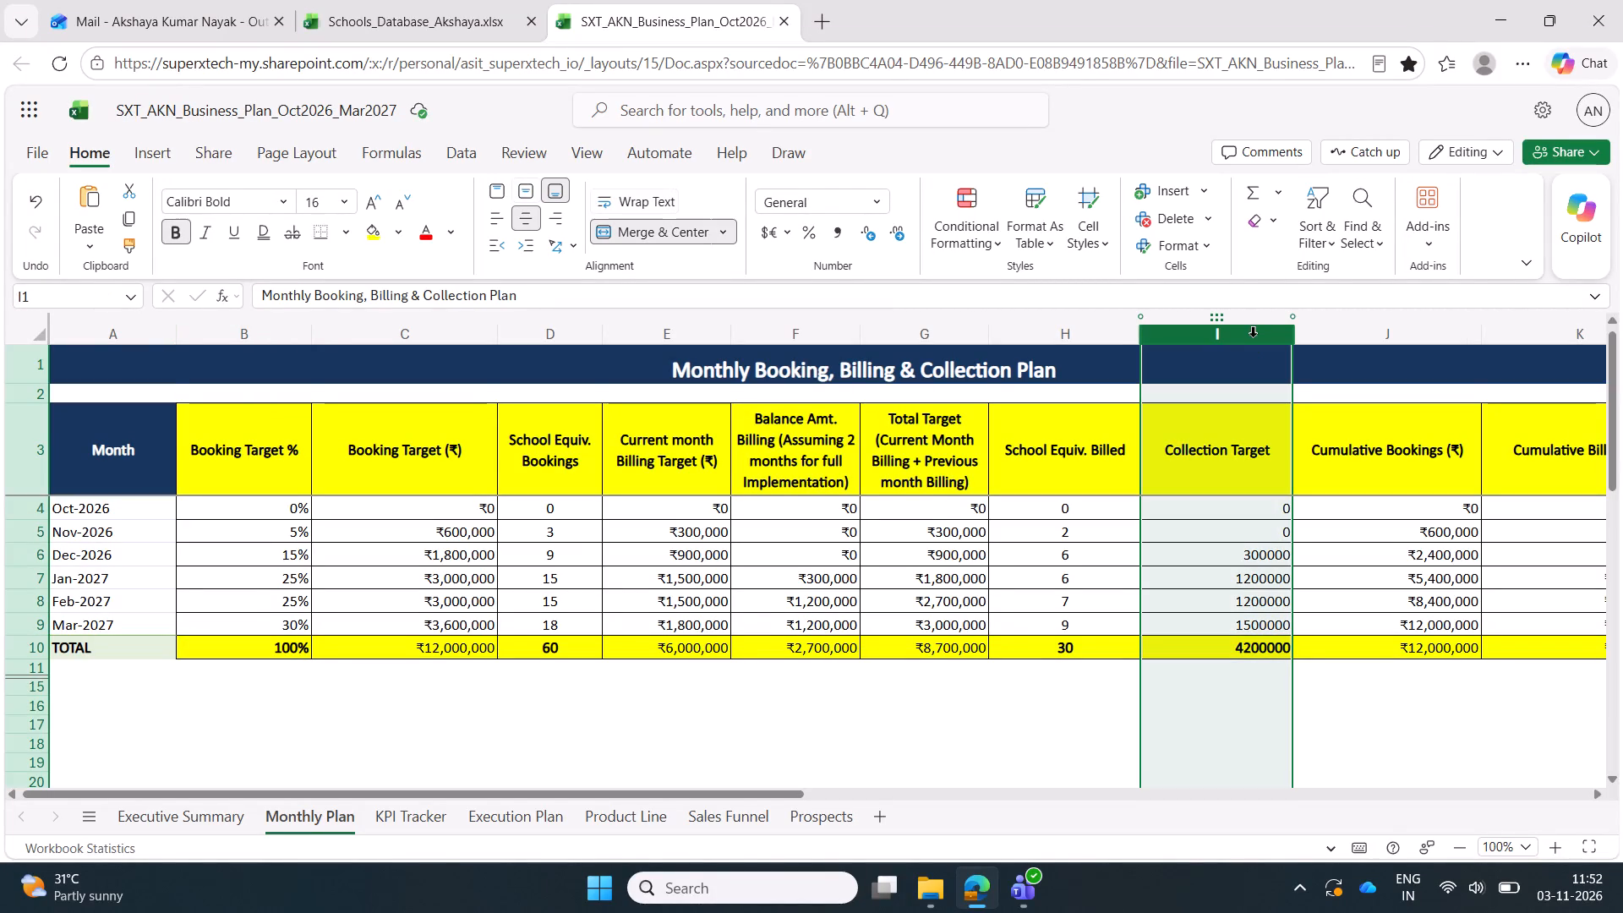
click(1253, 337)
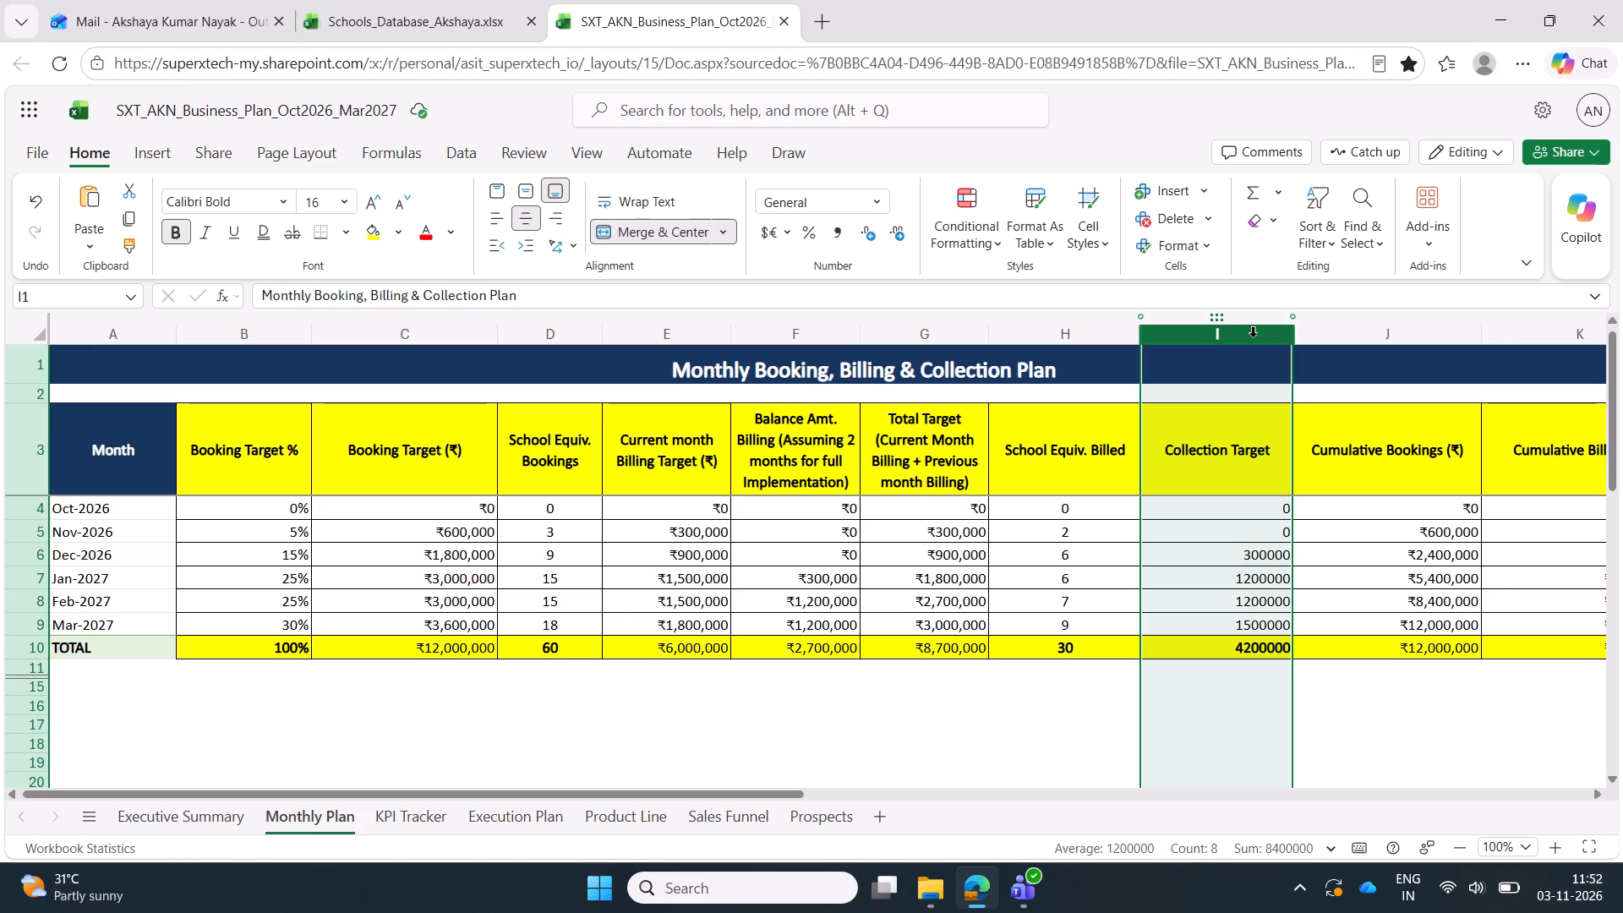
right_click(1253, 337)
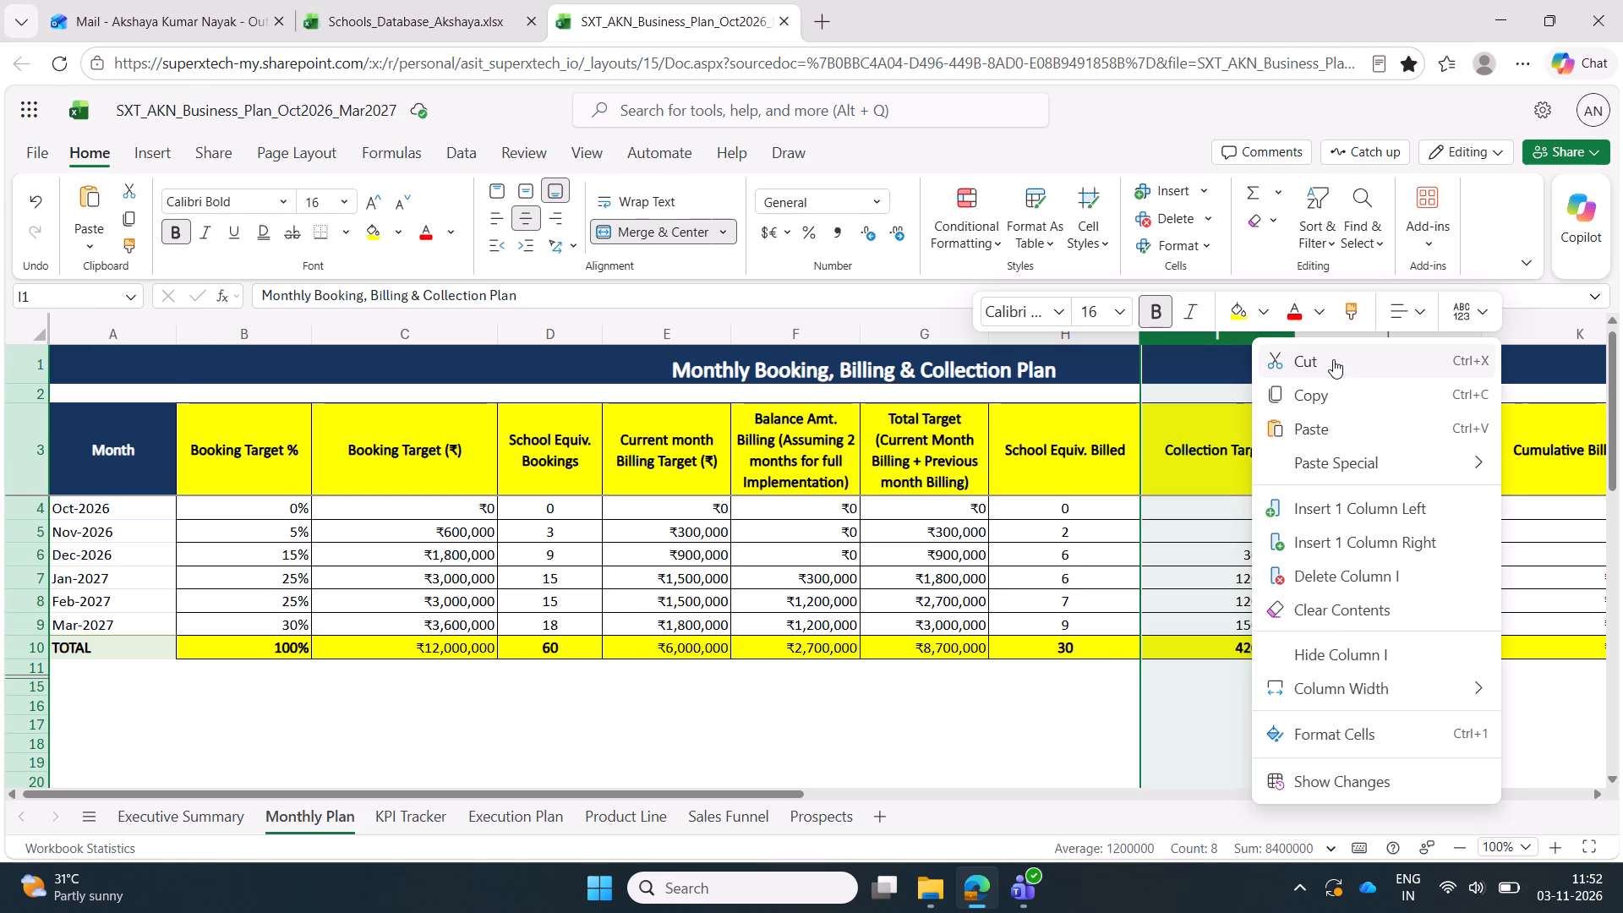
click(1345, 573)
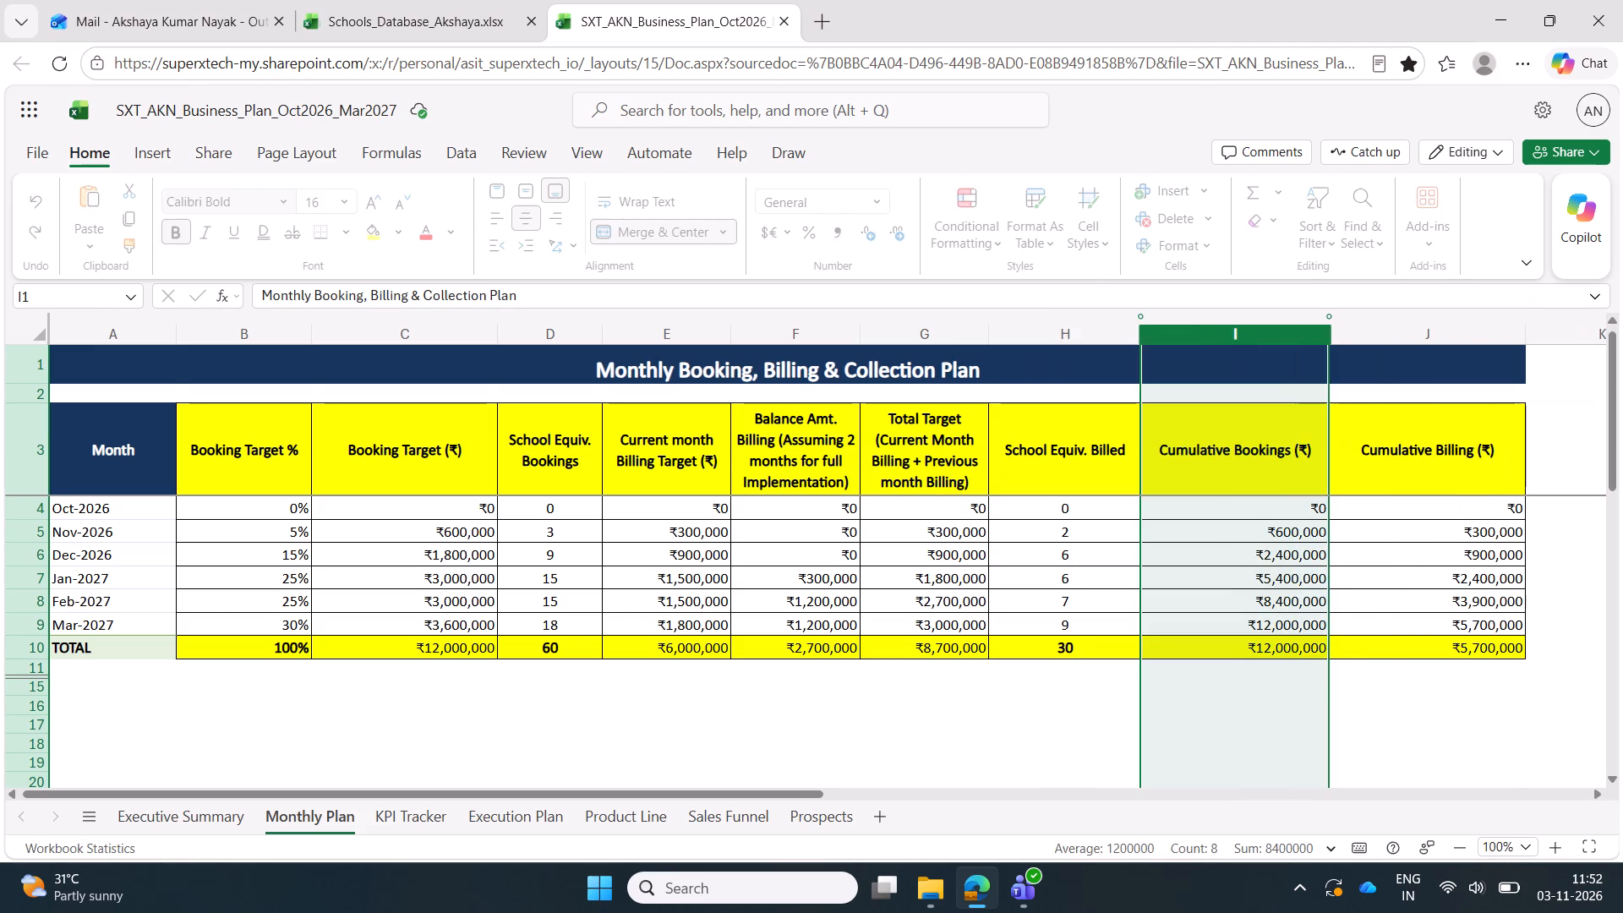
click(1250, 700)
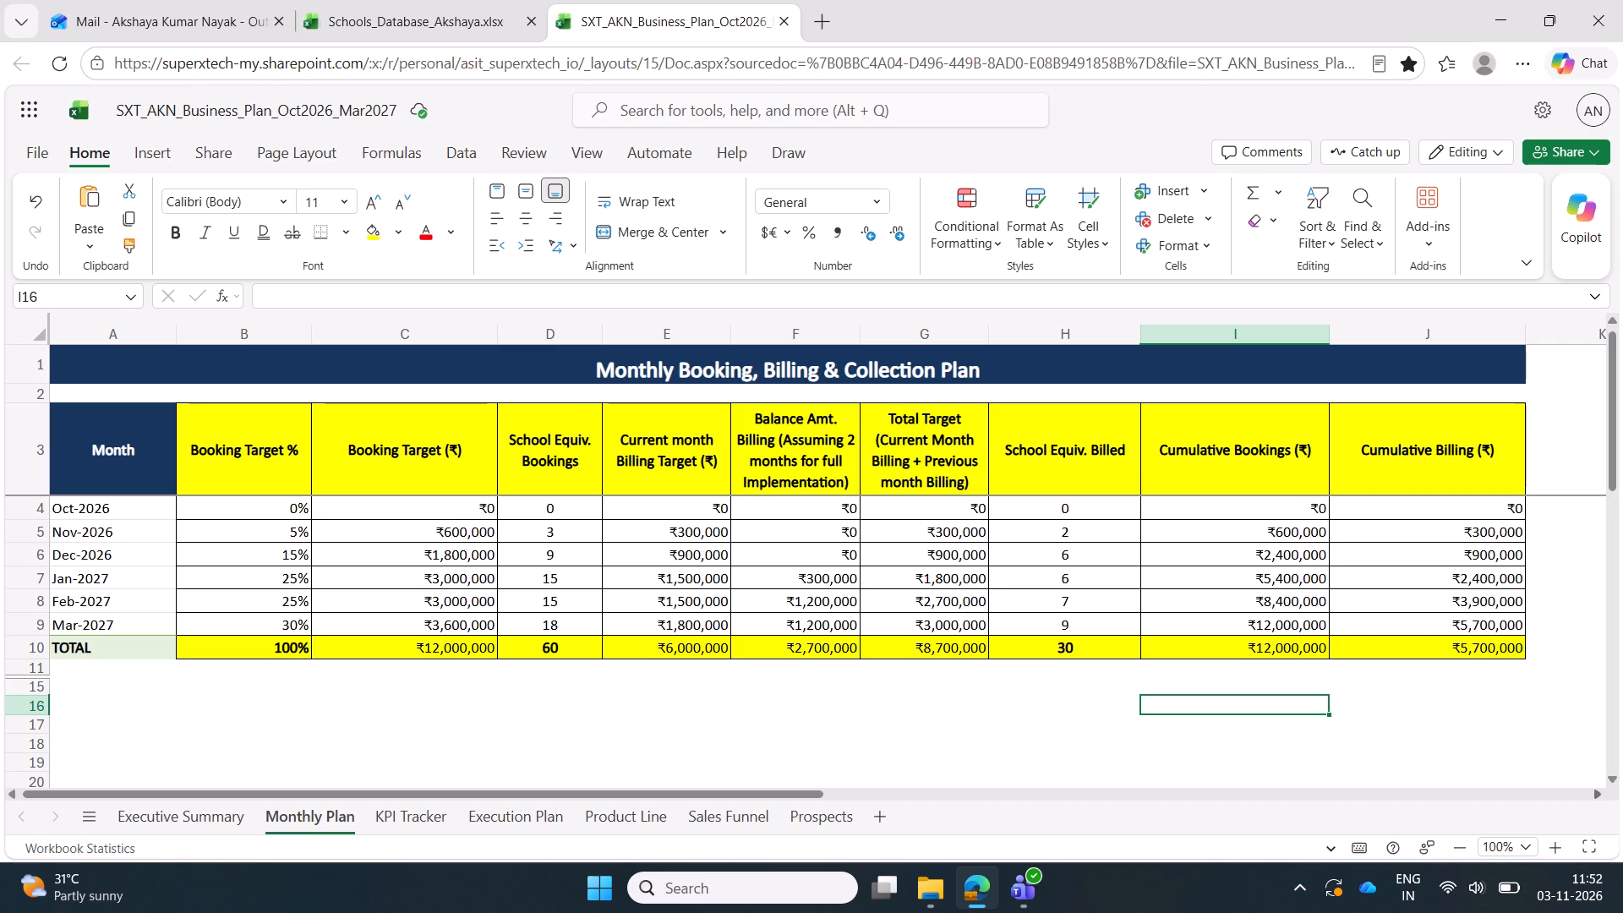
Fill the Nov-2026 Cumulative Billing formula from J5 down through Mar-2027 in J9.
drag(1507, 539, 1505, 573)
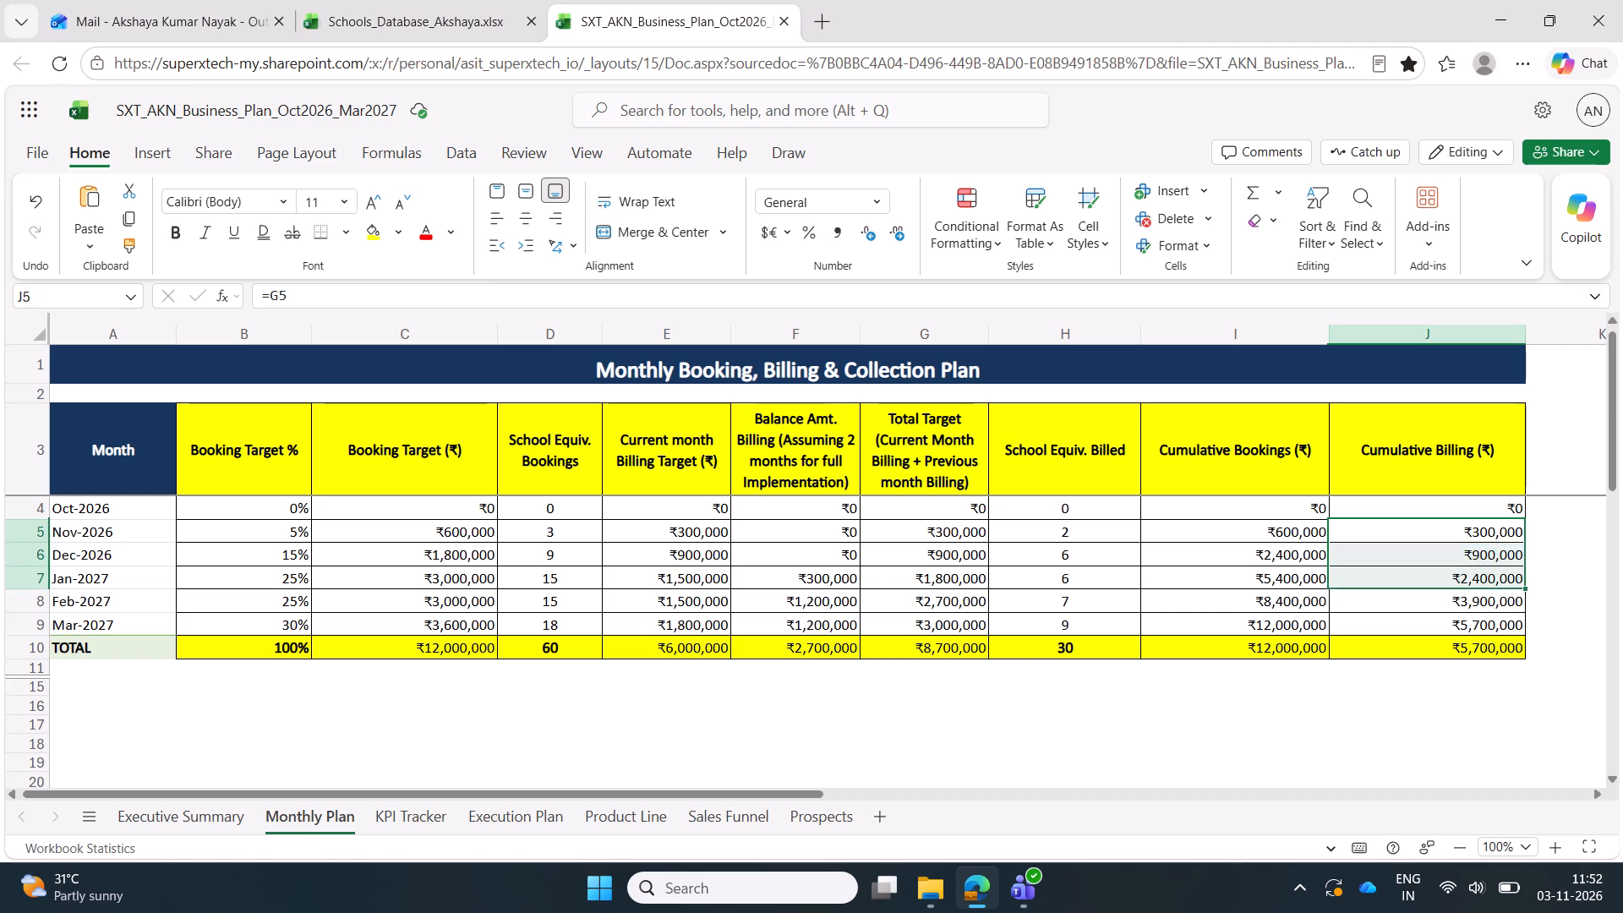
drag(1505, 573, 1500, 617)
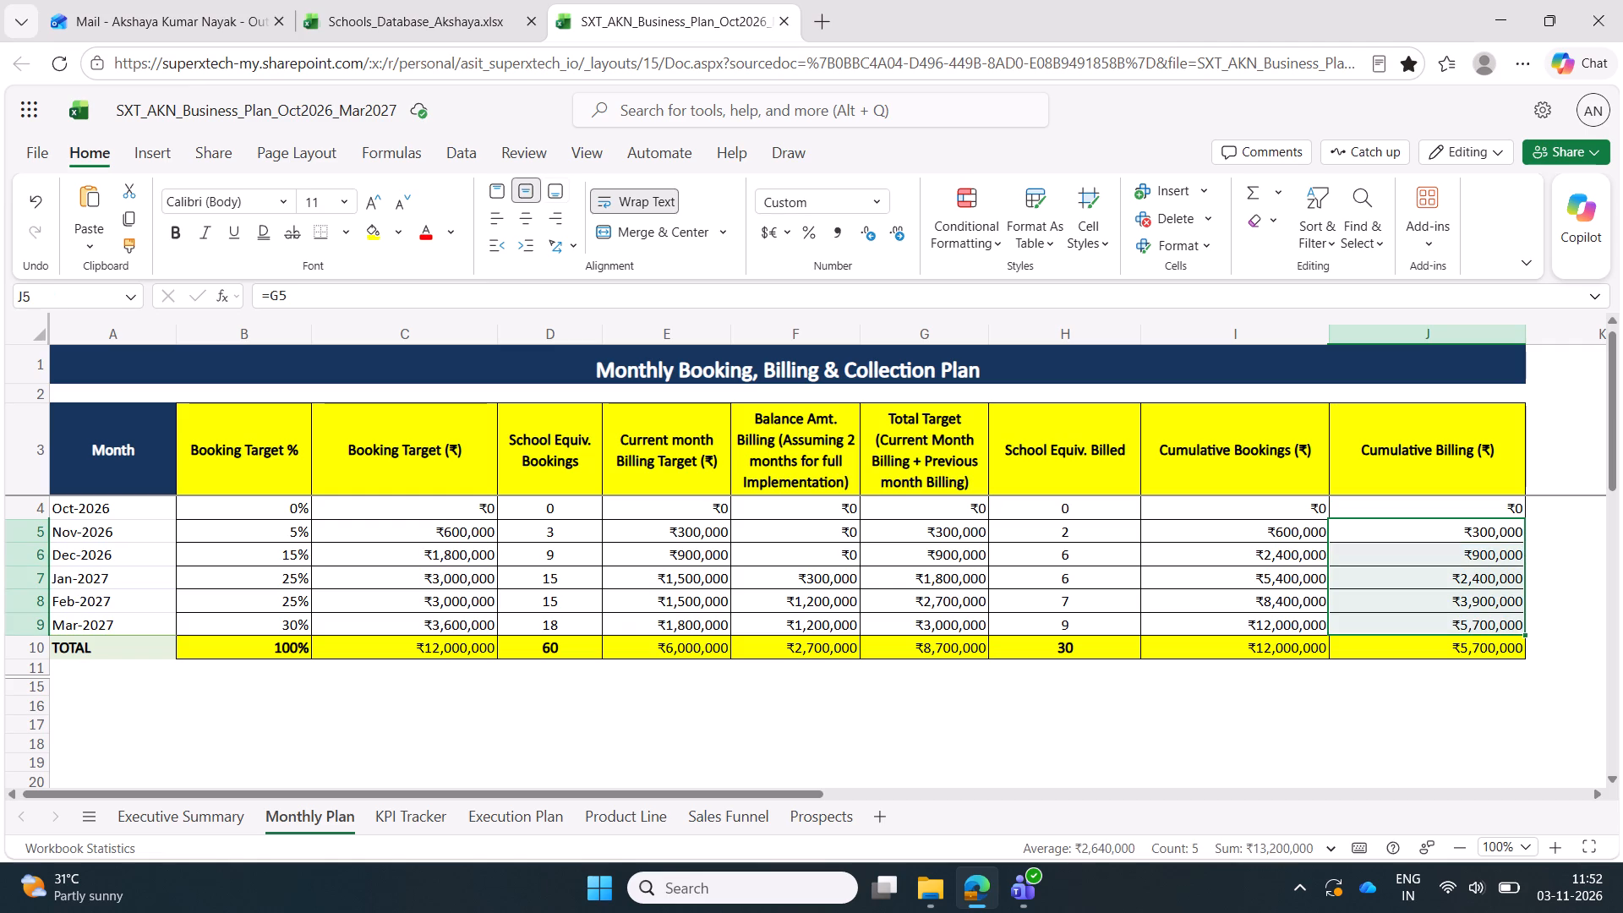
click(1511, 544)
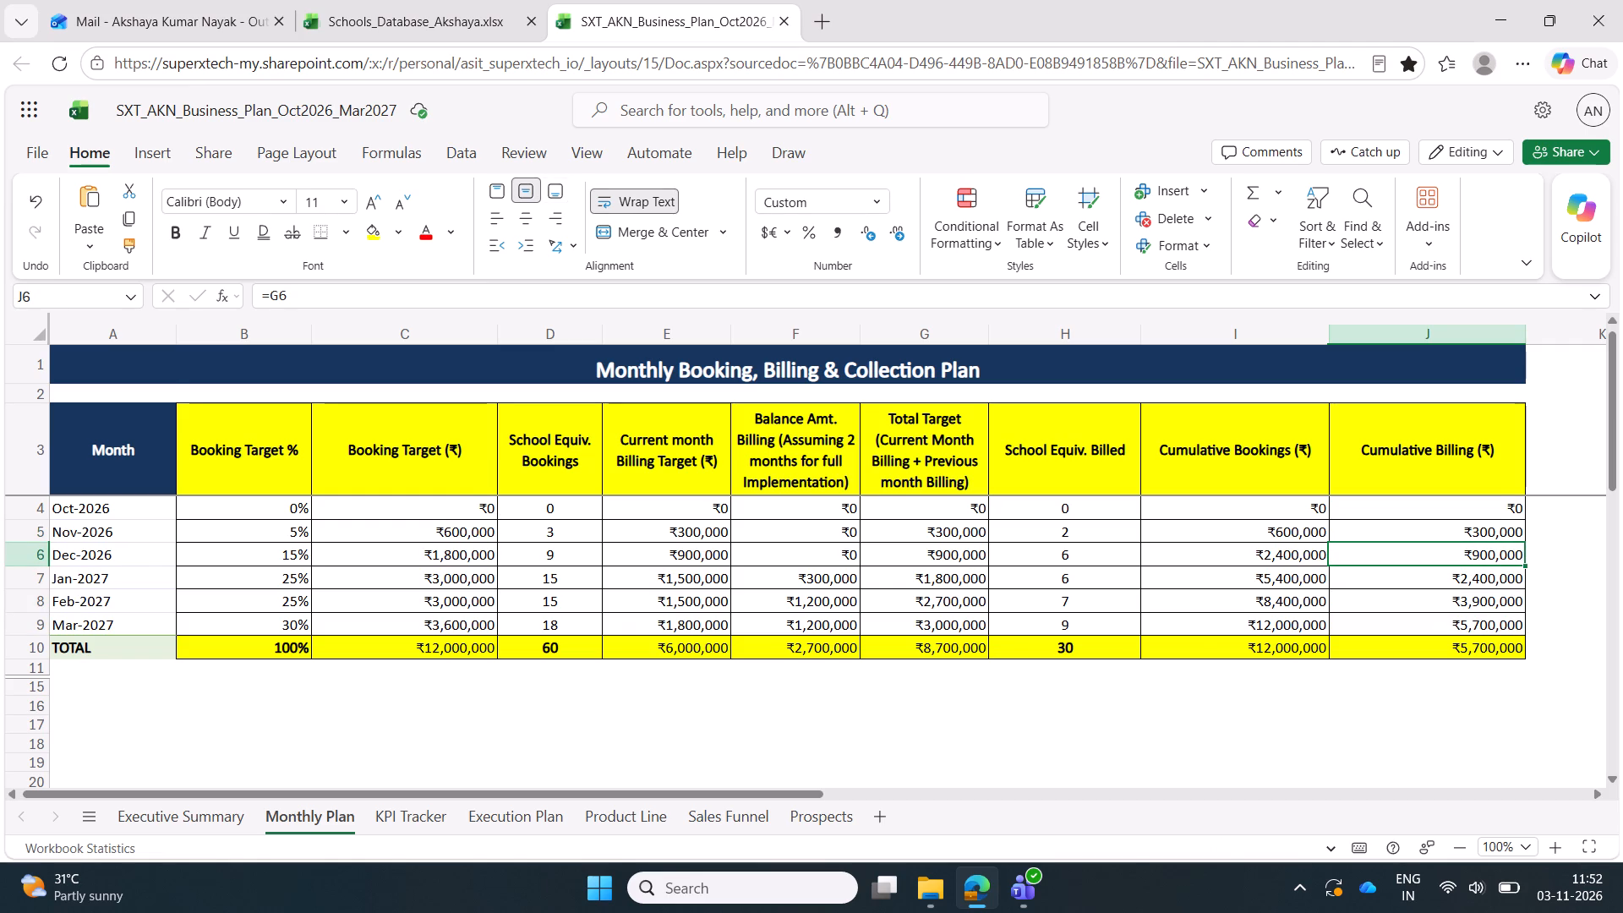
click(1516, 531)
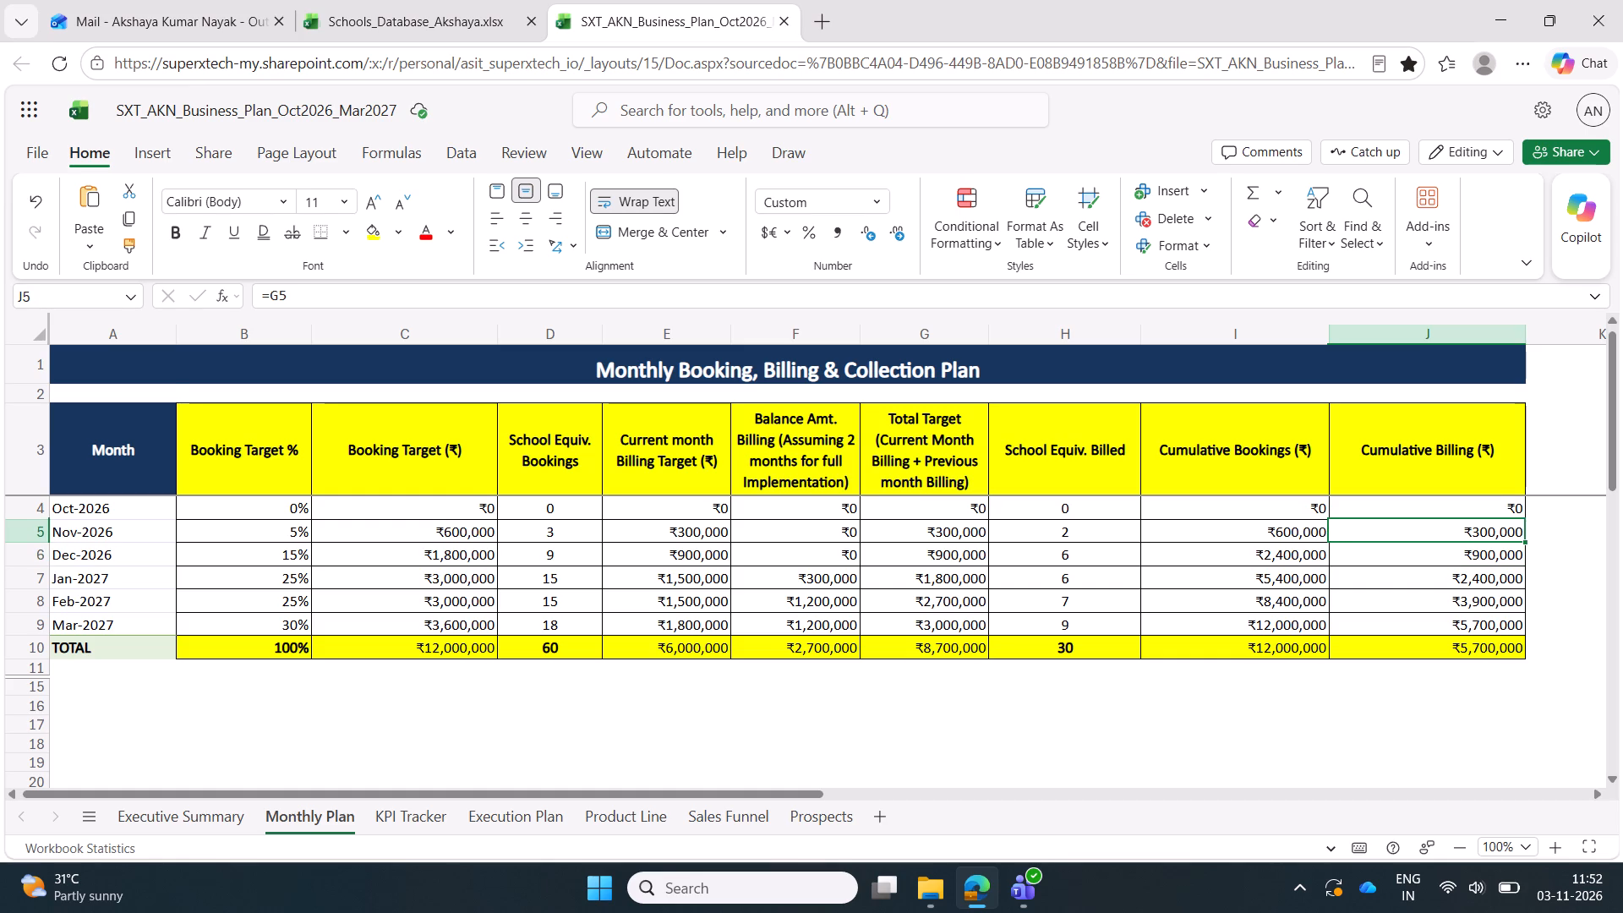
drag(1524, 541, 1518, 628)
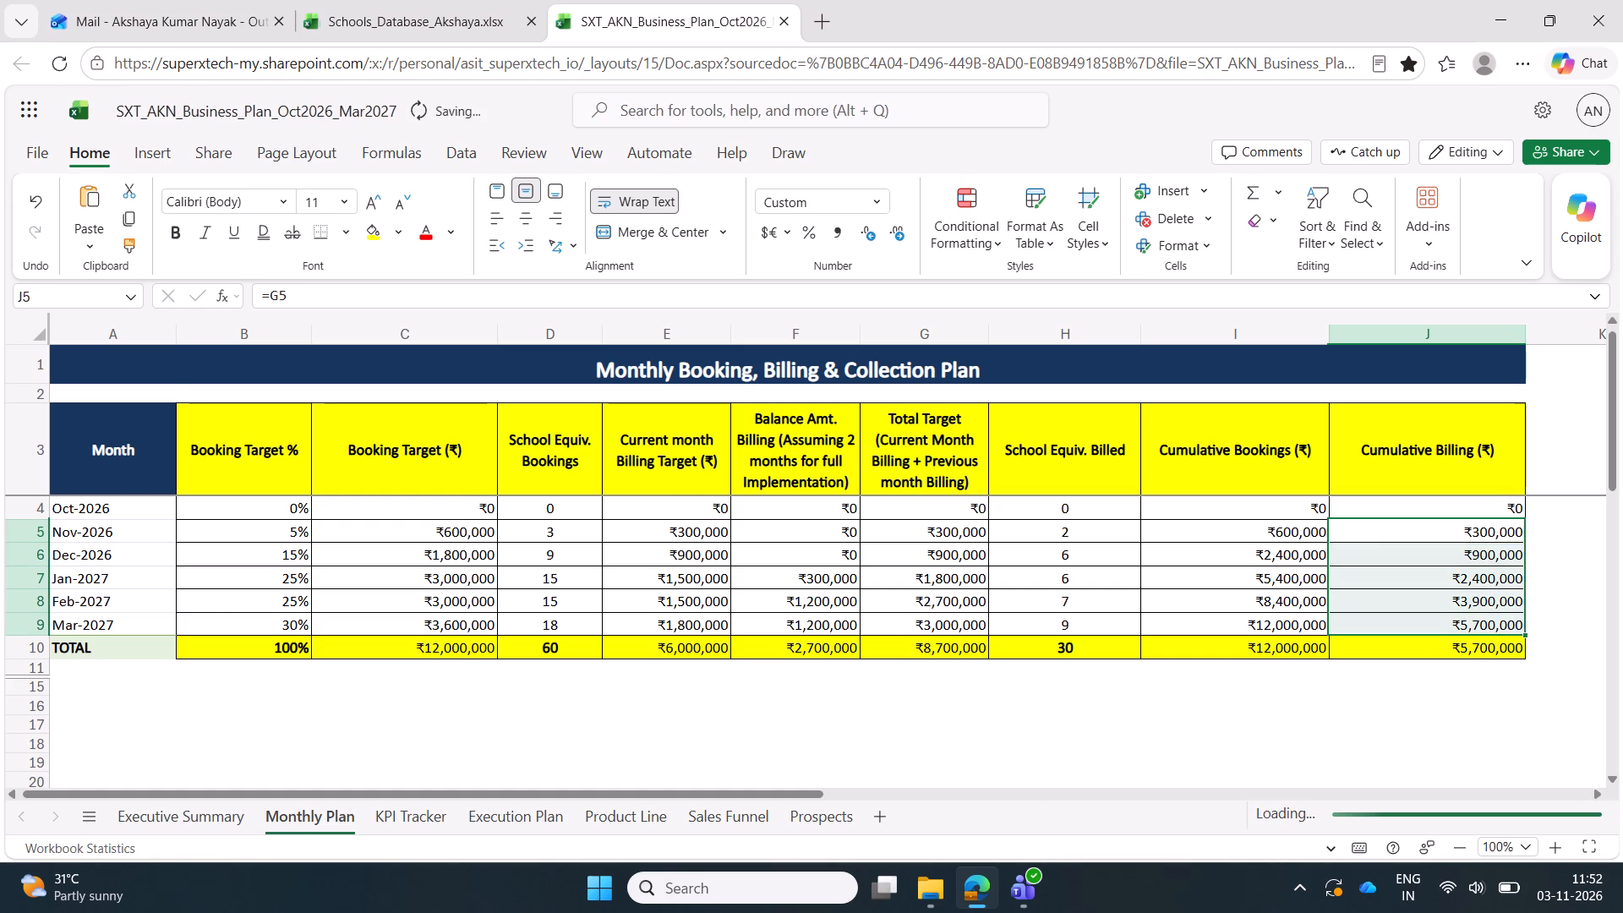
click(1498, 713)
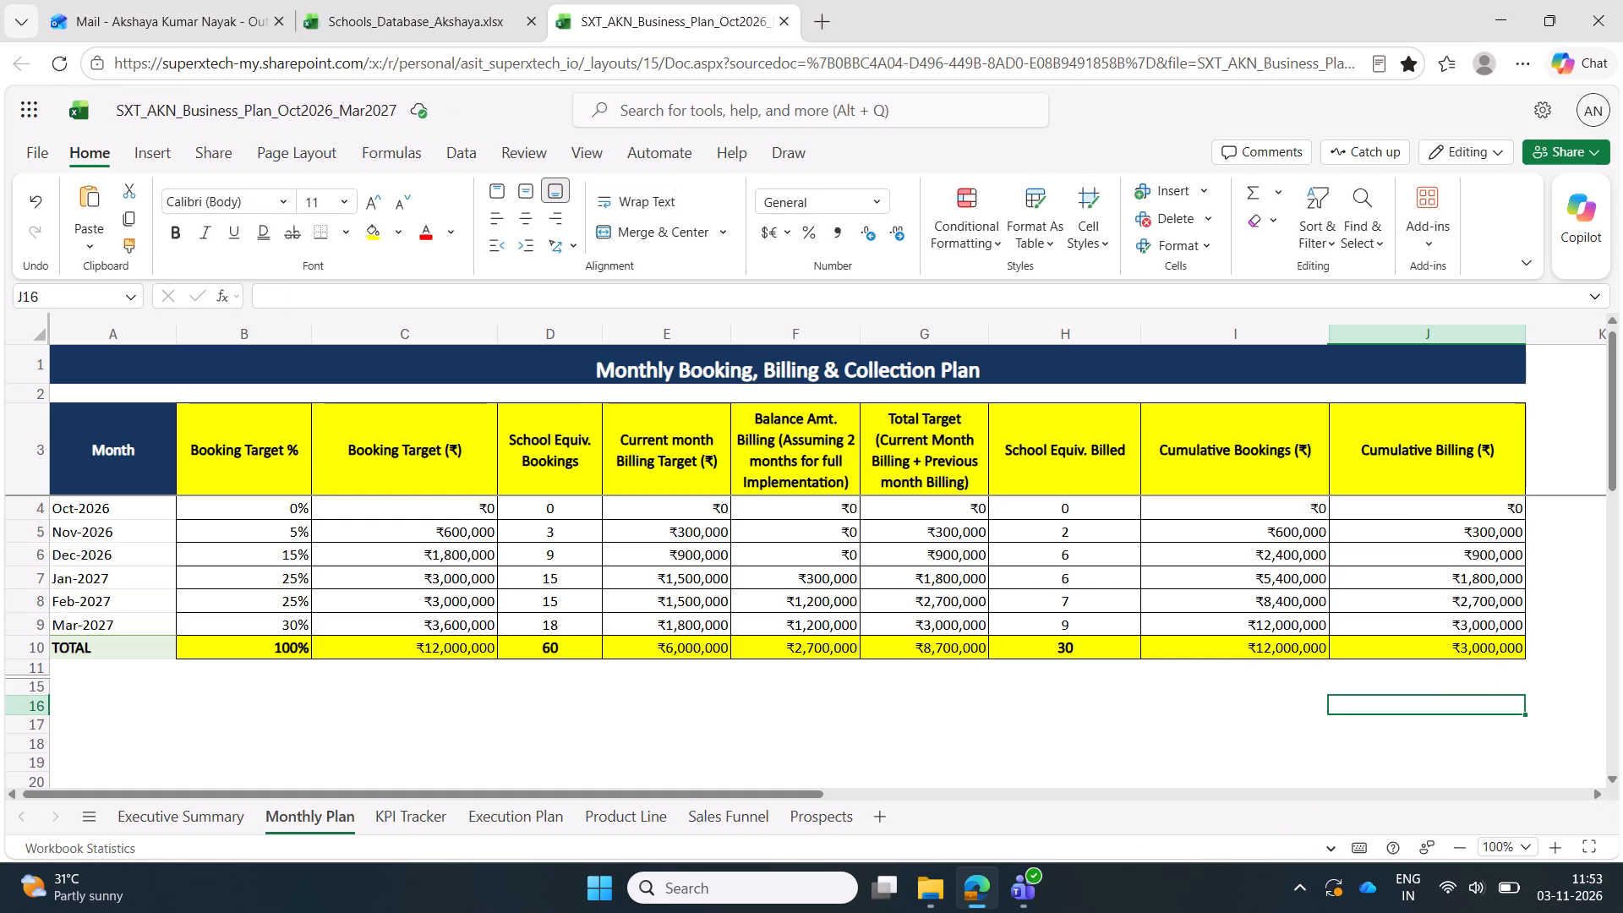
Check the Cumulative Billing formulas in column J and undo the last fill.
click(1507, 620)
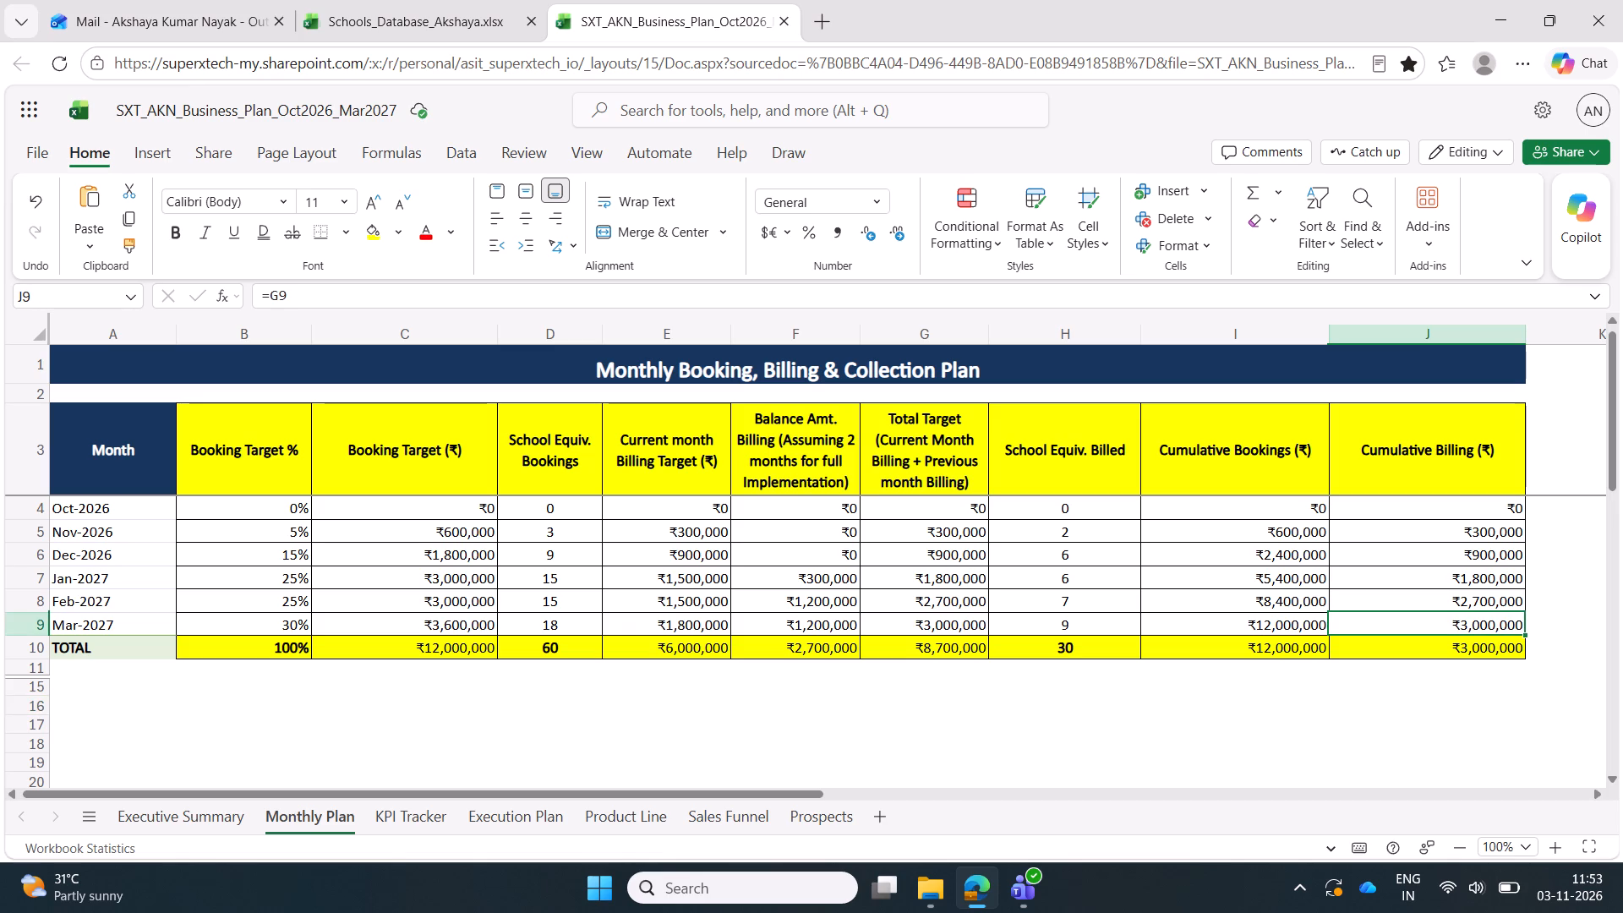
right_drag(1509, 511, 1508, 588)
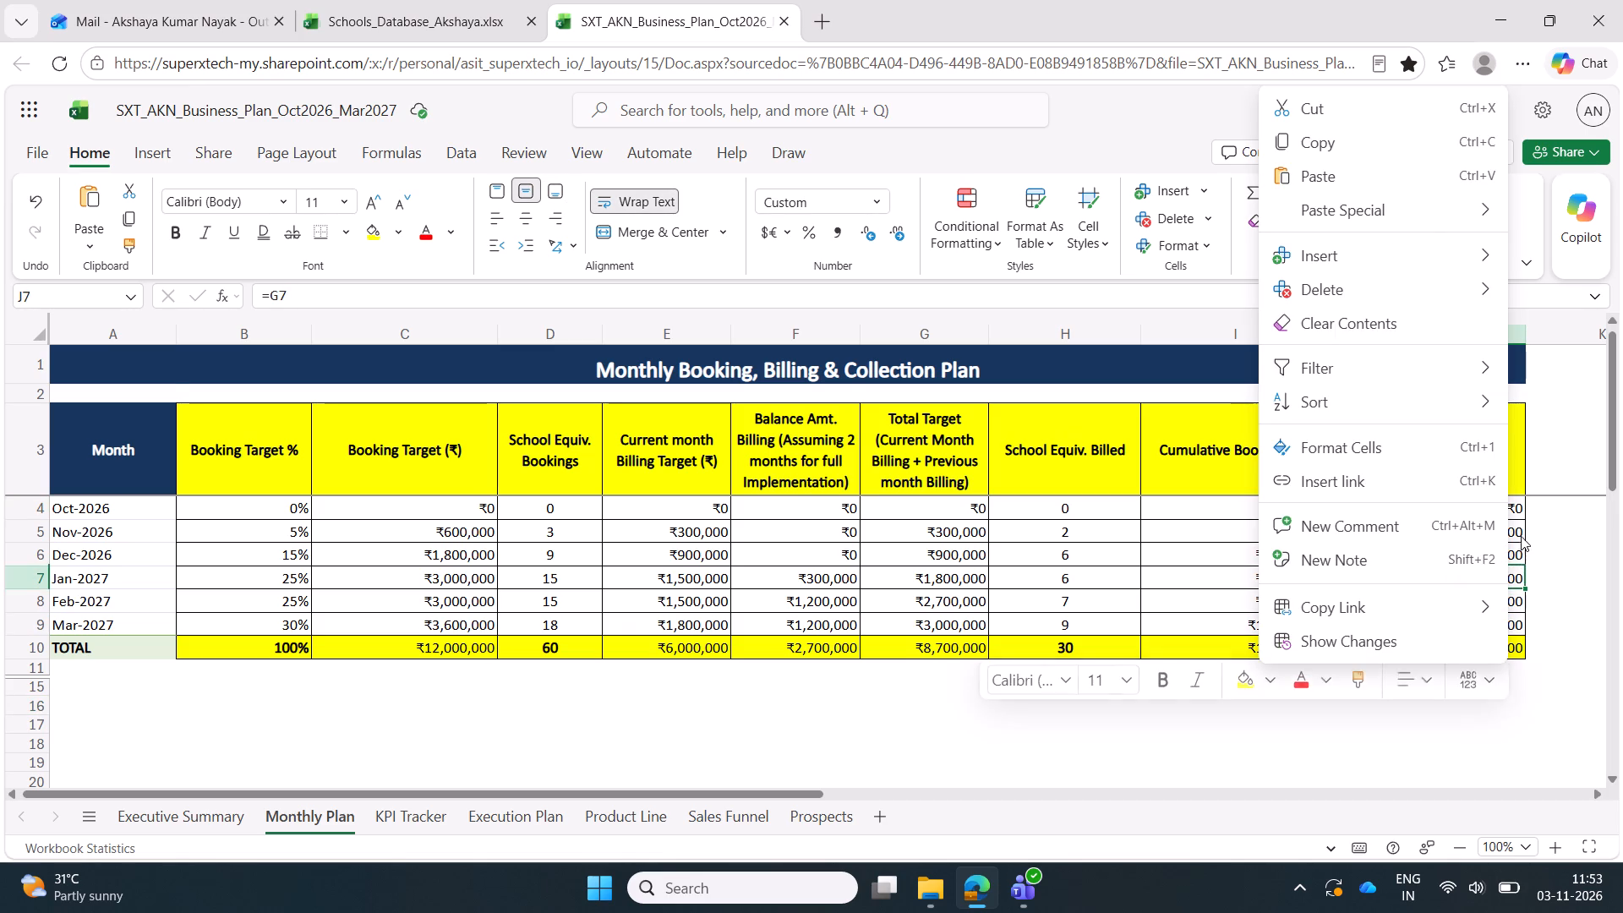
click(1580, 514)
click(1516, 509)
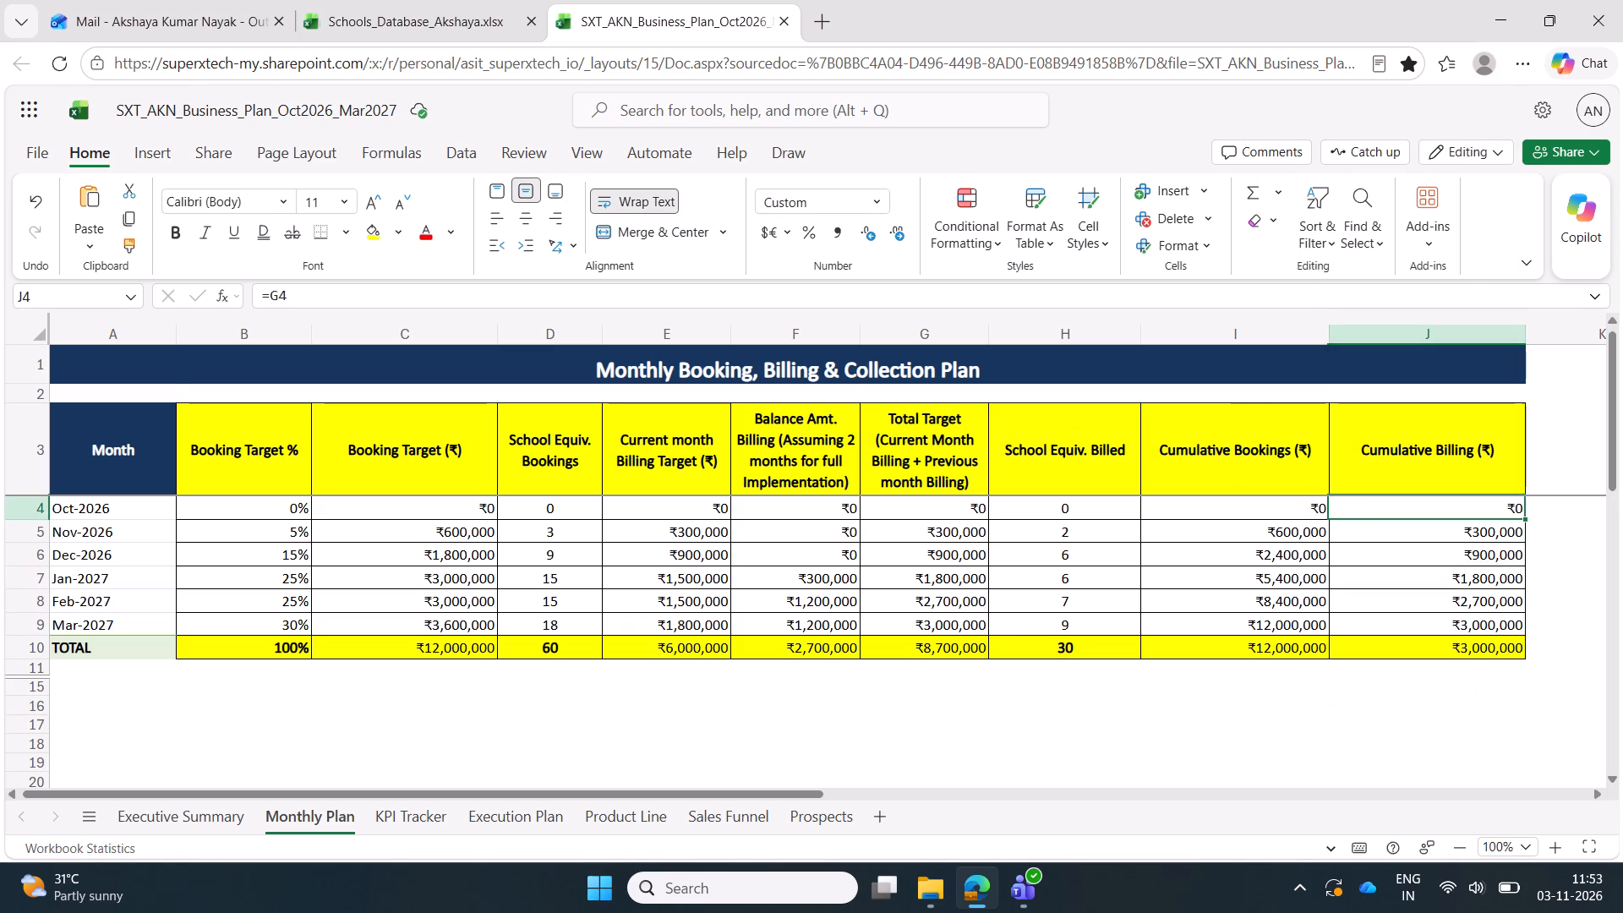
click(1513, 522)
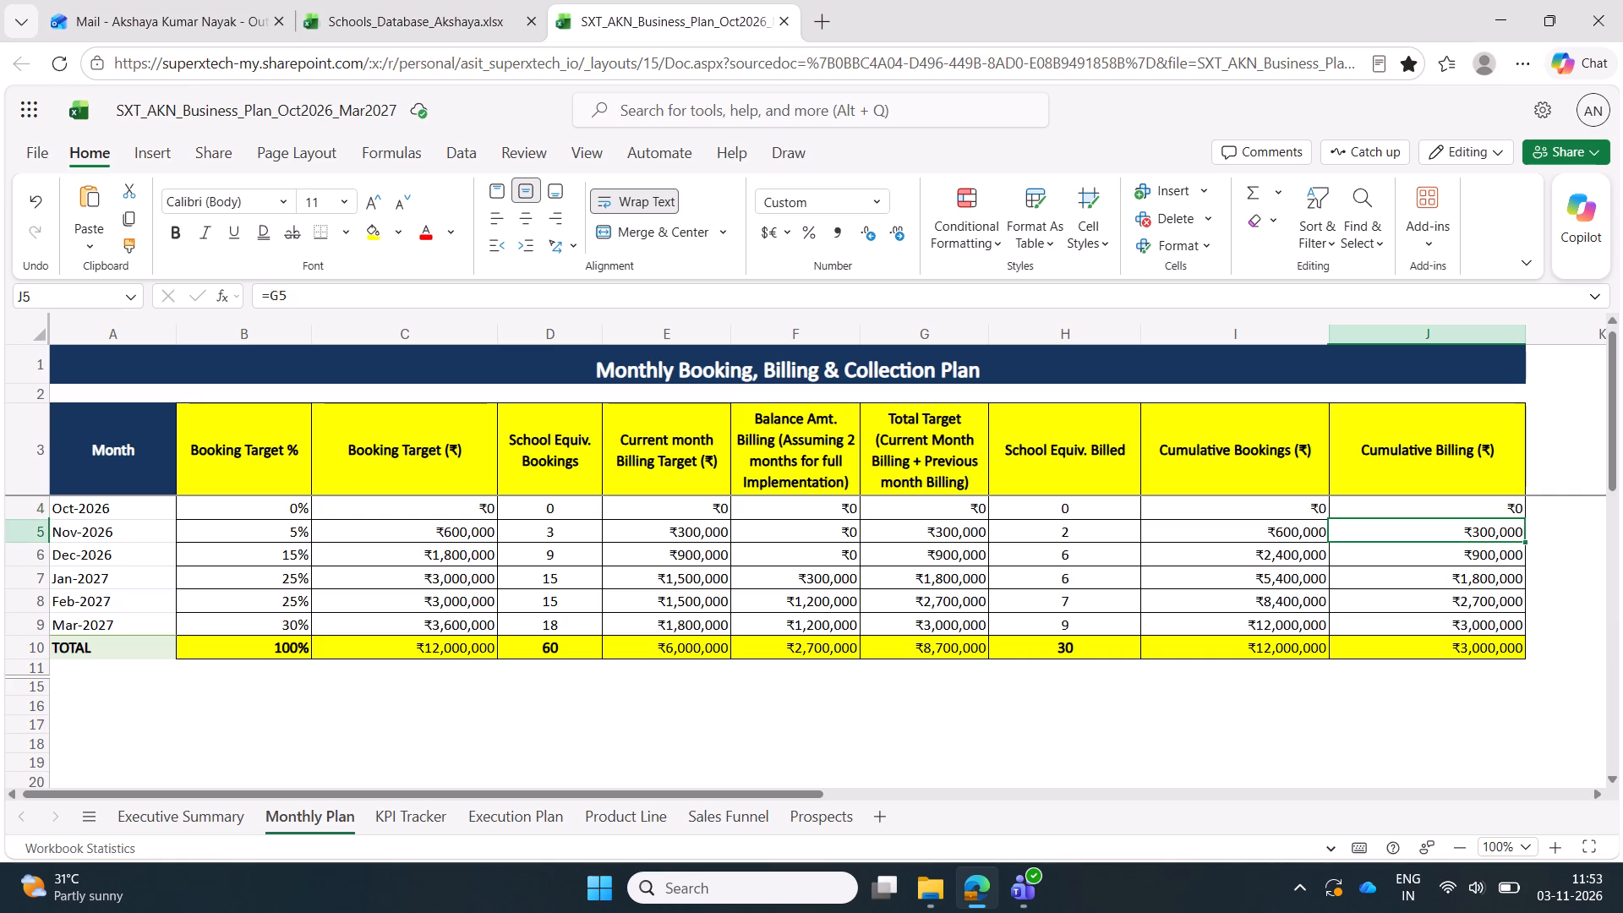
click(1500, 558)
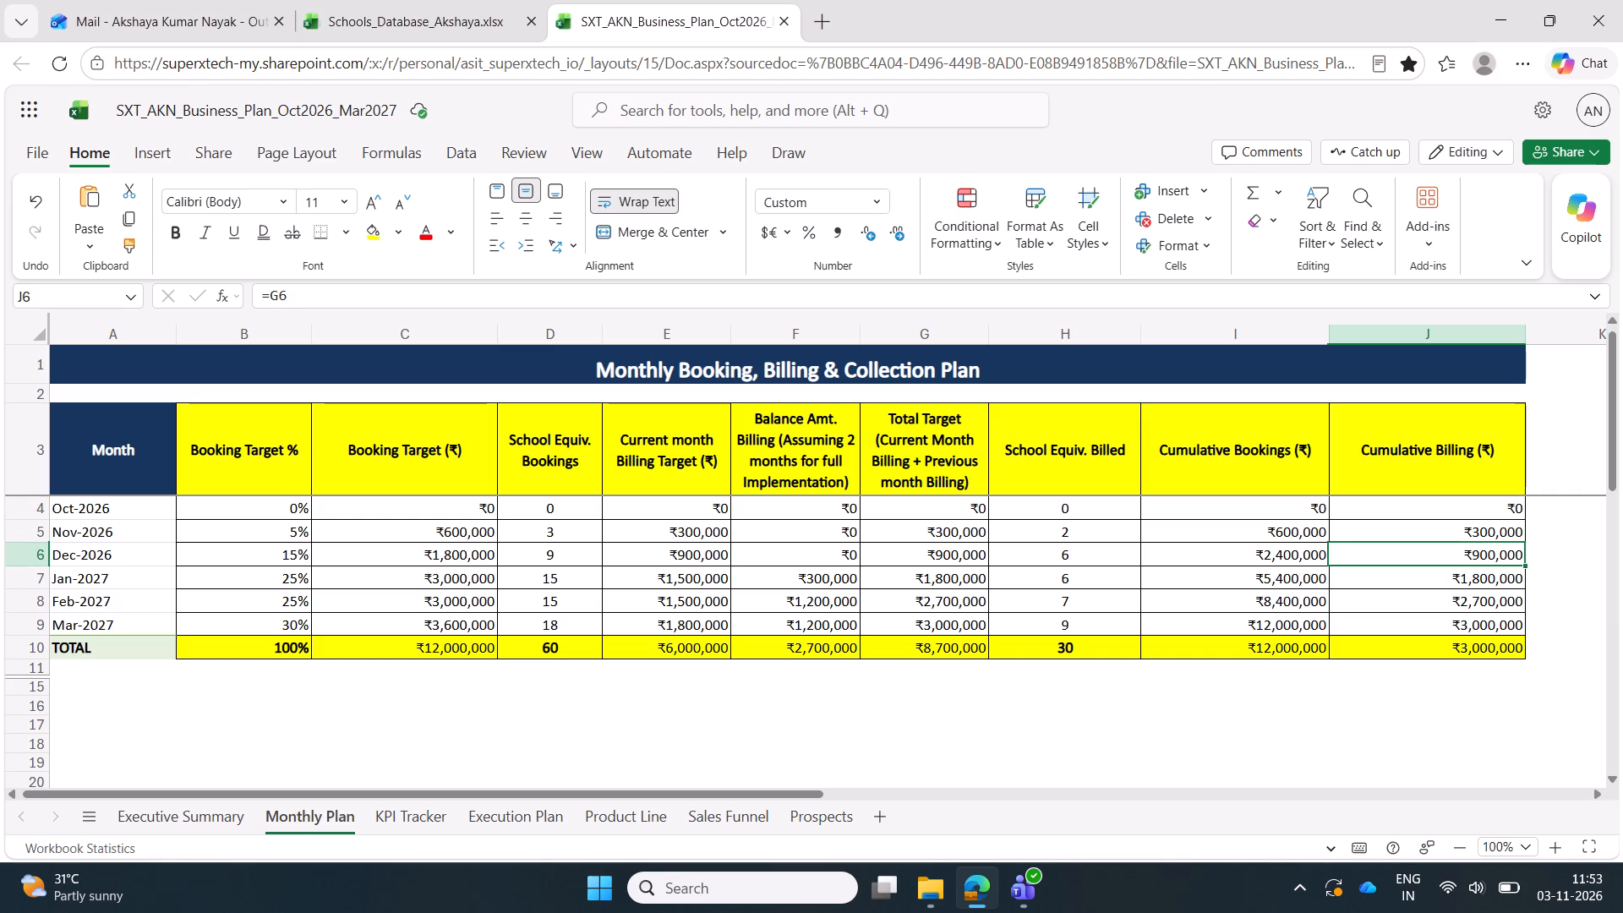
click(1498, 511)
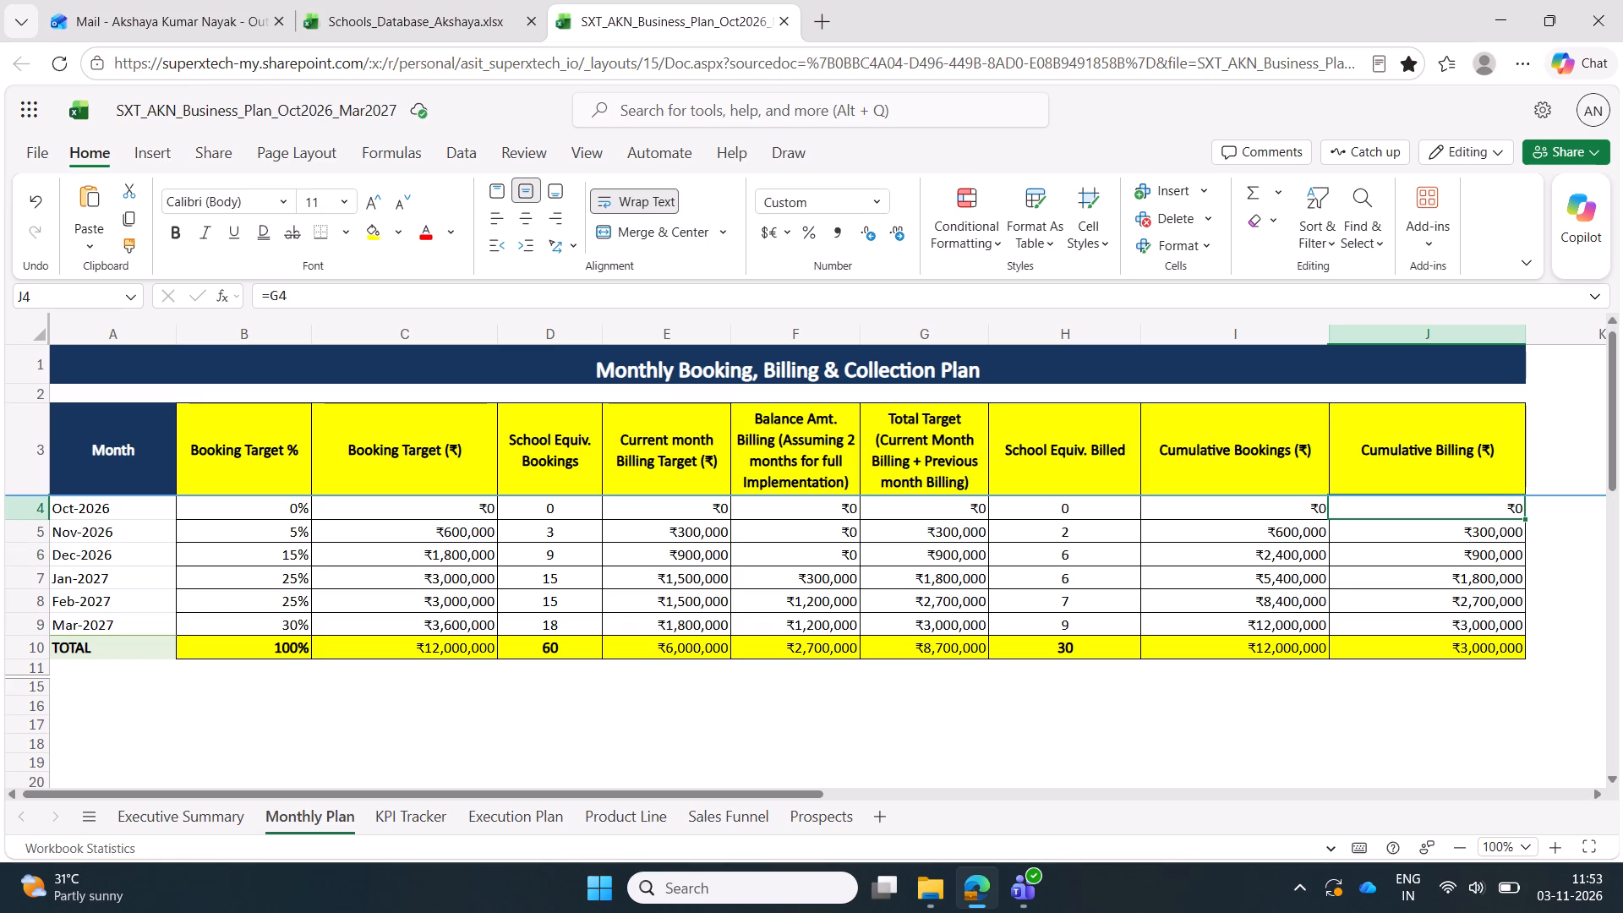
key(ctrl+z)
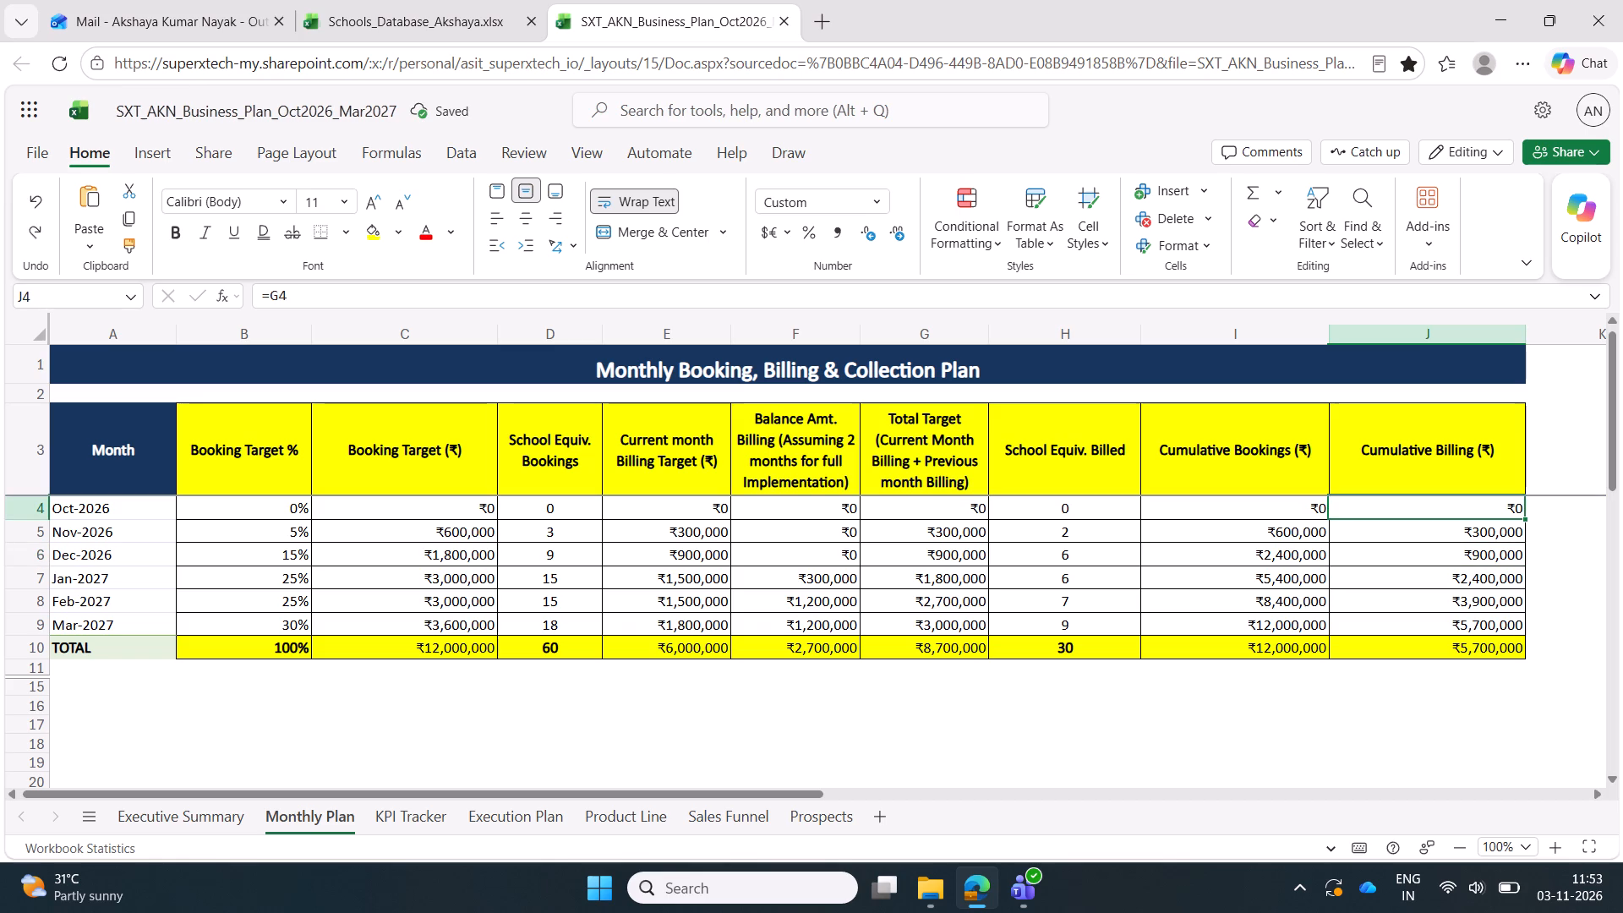
Replace the Dec-2026 Cumulative Billing formula in J6 with =J5+G6, adding the month's Total Target to the previous cumulative amount.
click(1481, 535)
click(1478, 553)
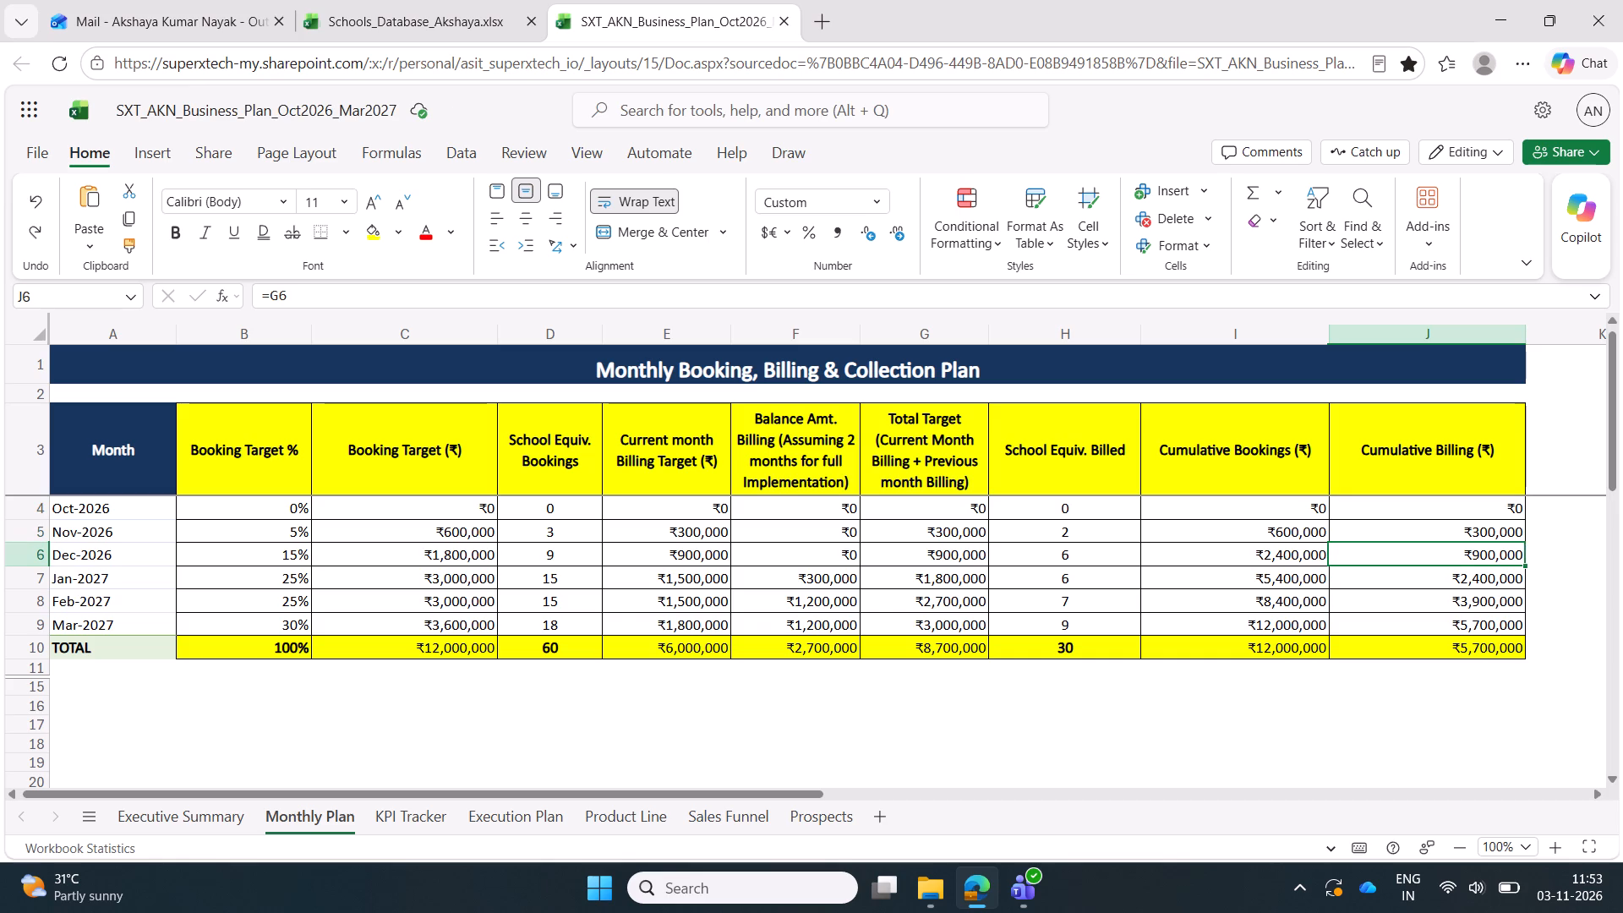
click(1492, 513)
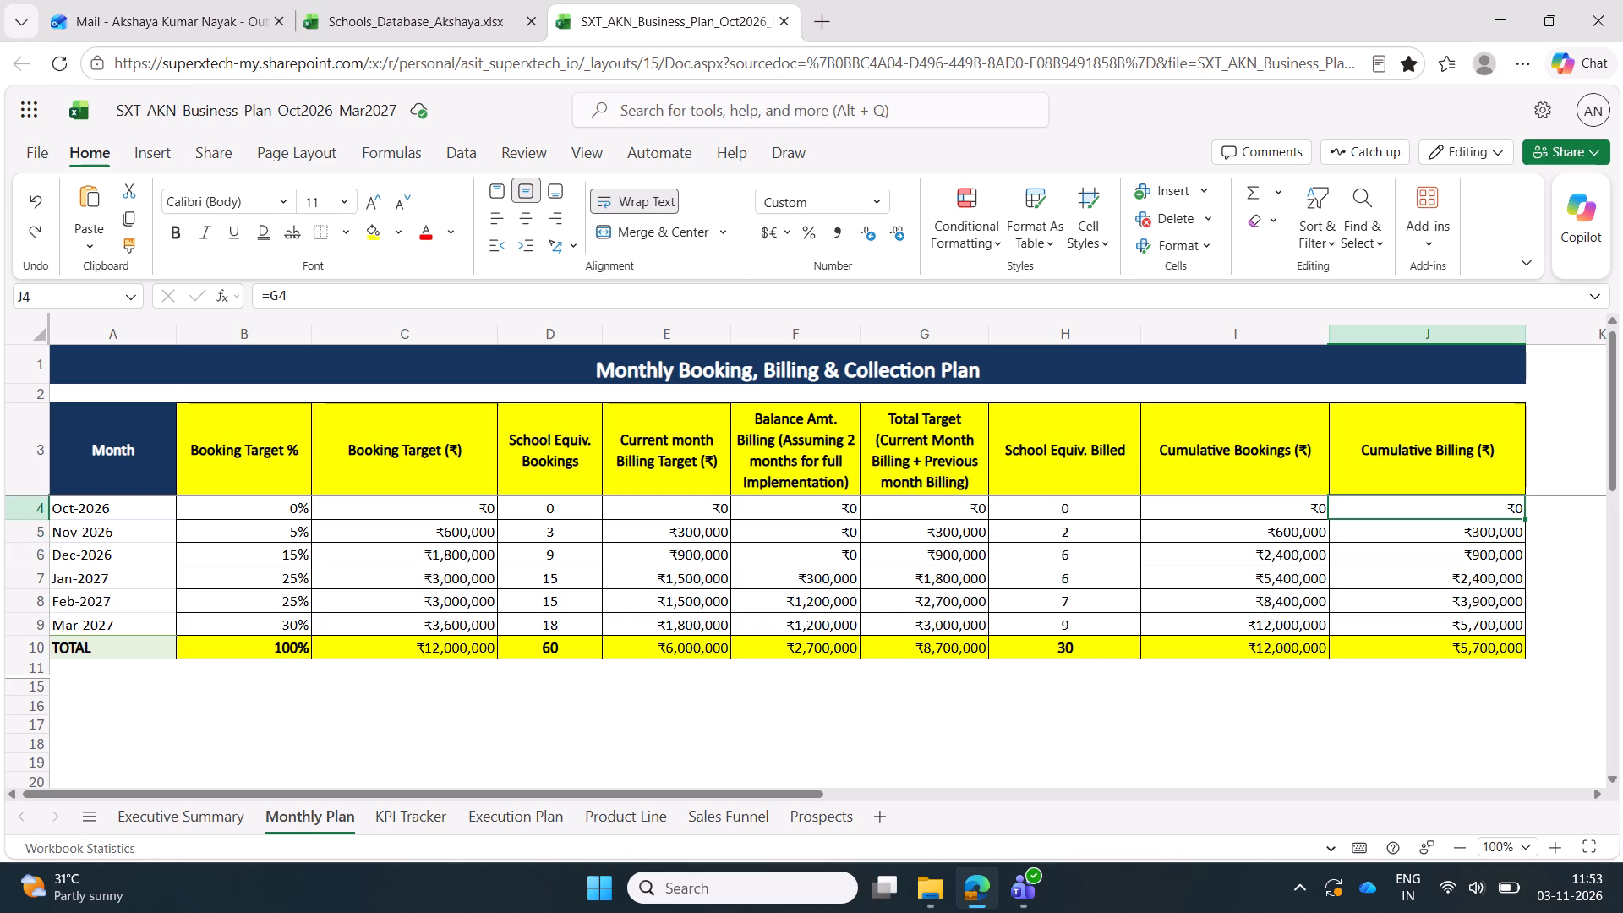
click(1476, 535)
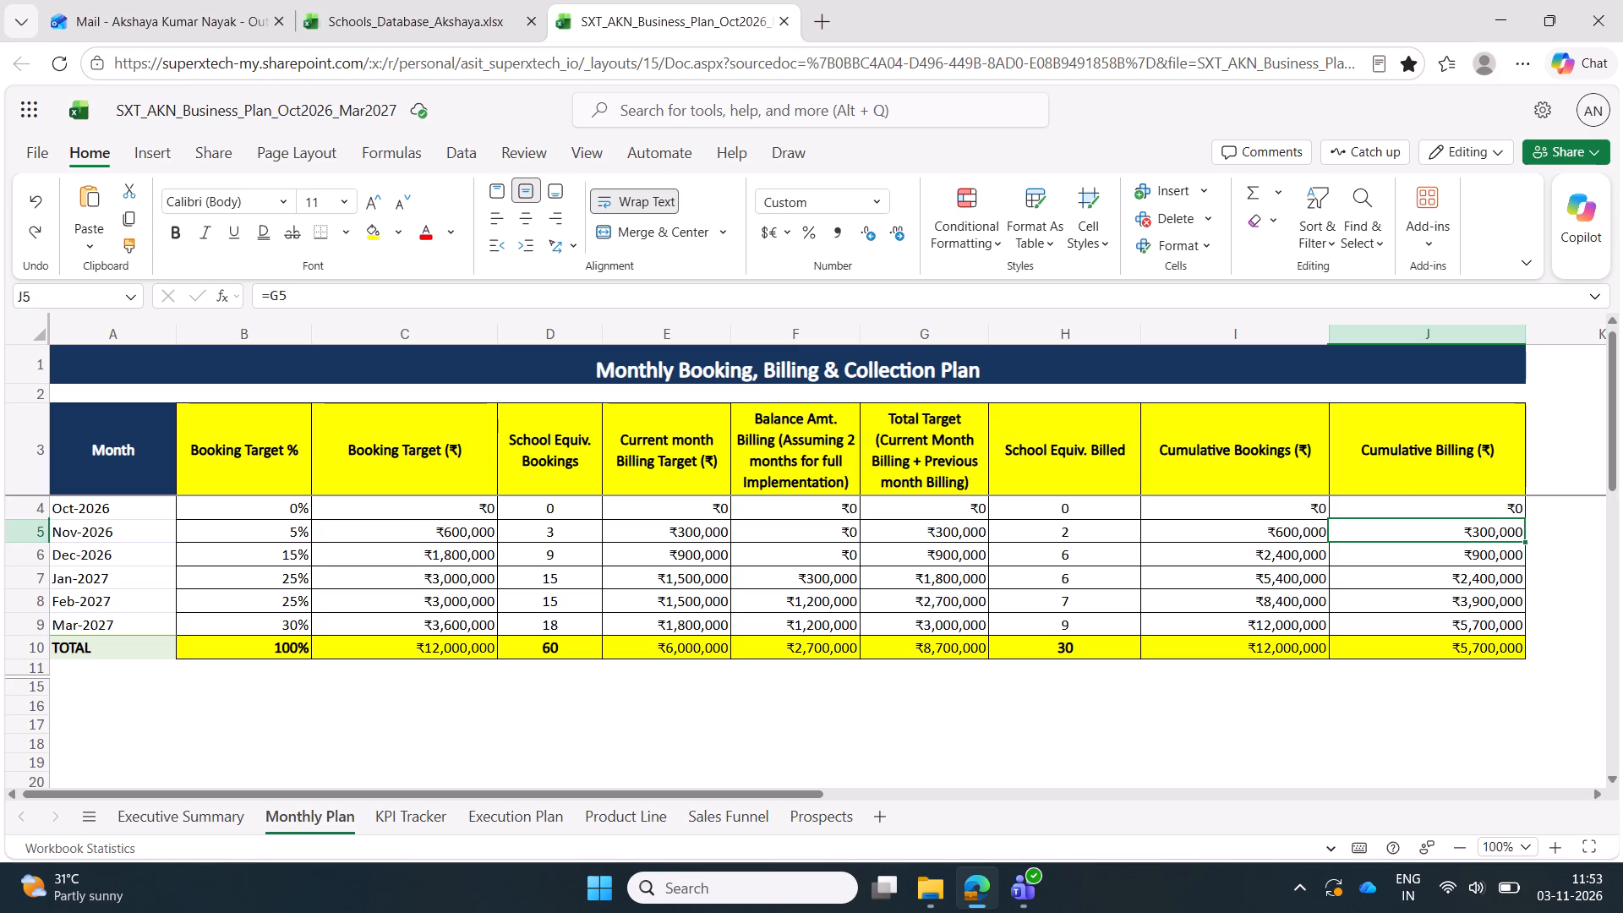
click(1462, 560)
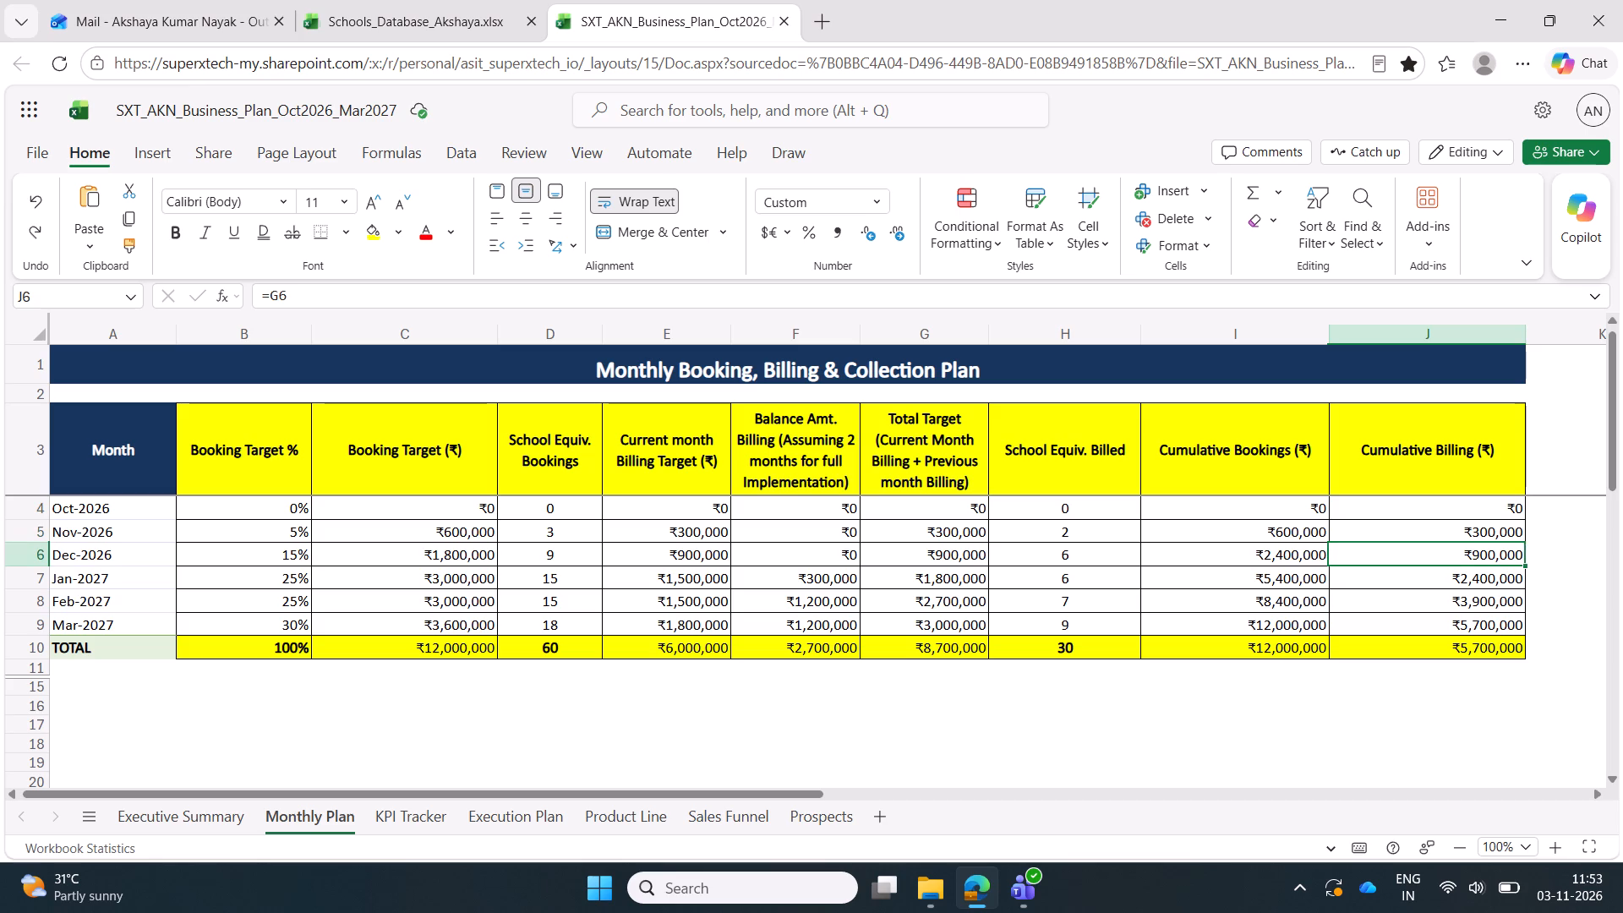
key(equal)
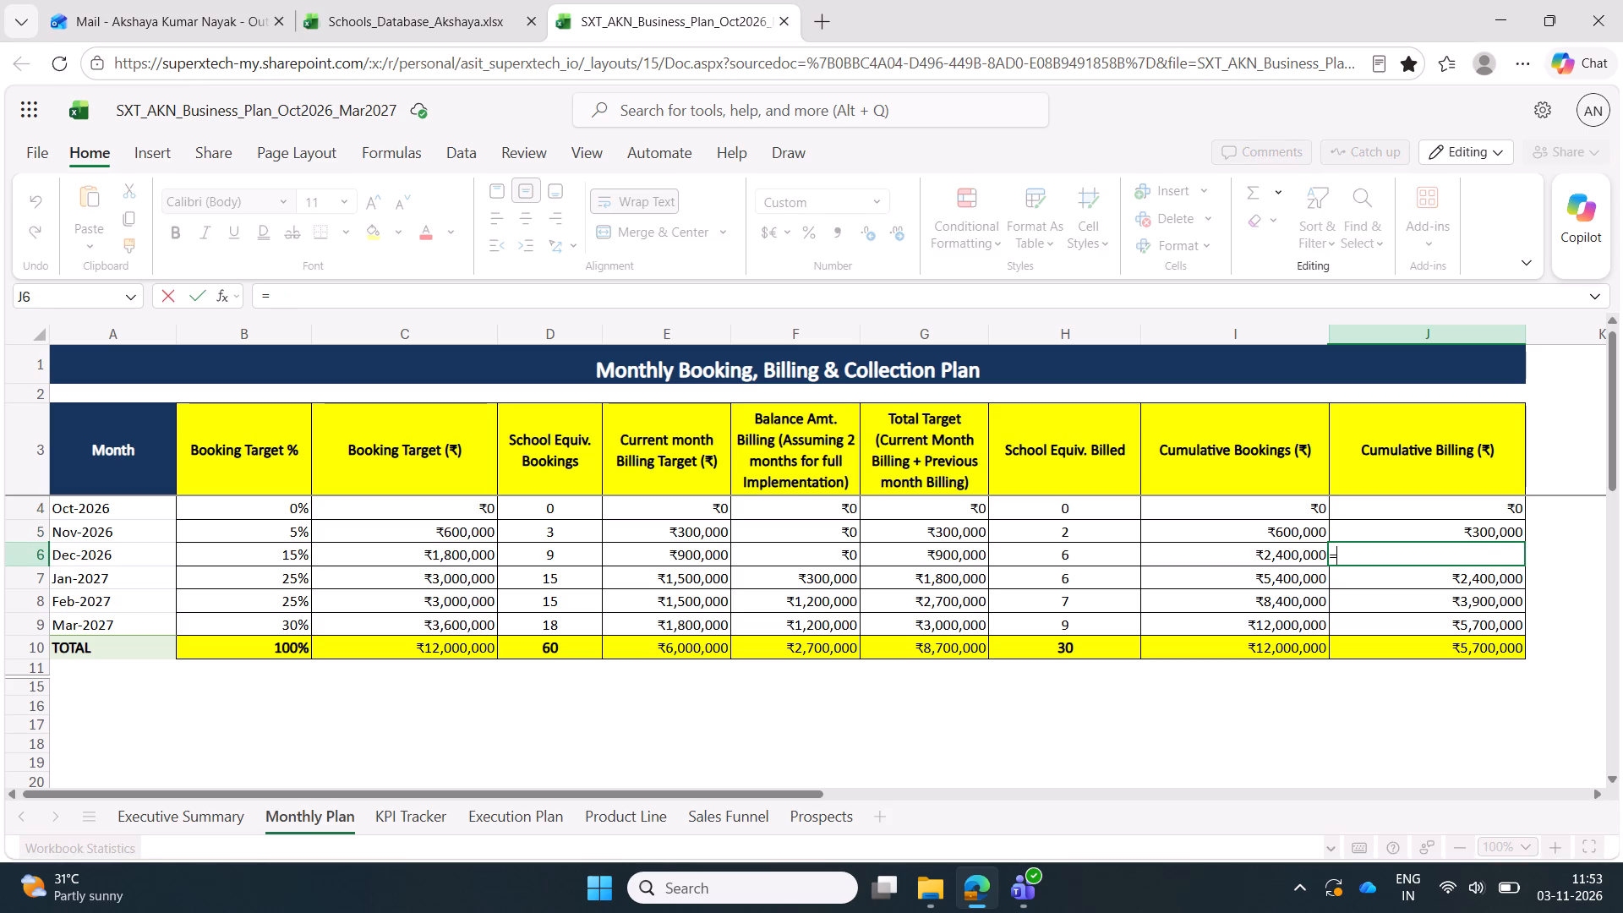
click(1486, 533)
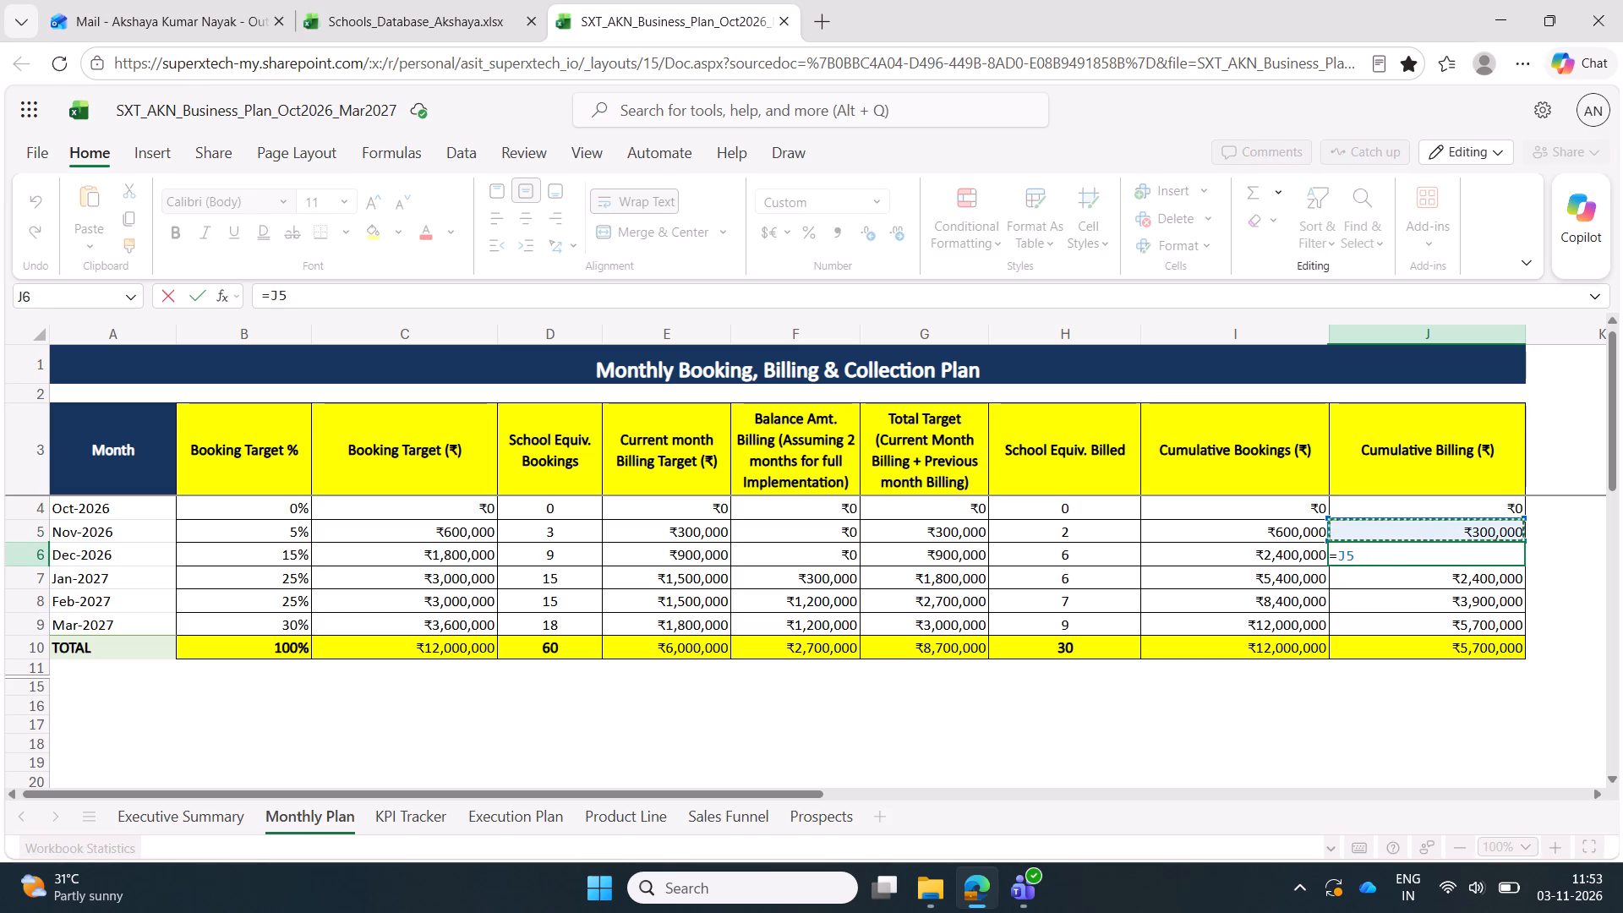
key(shift+plus)
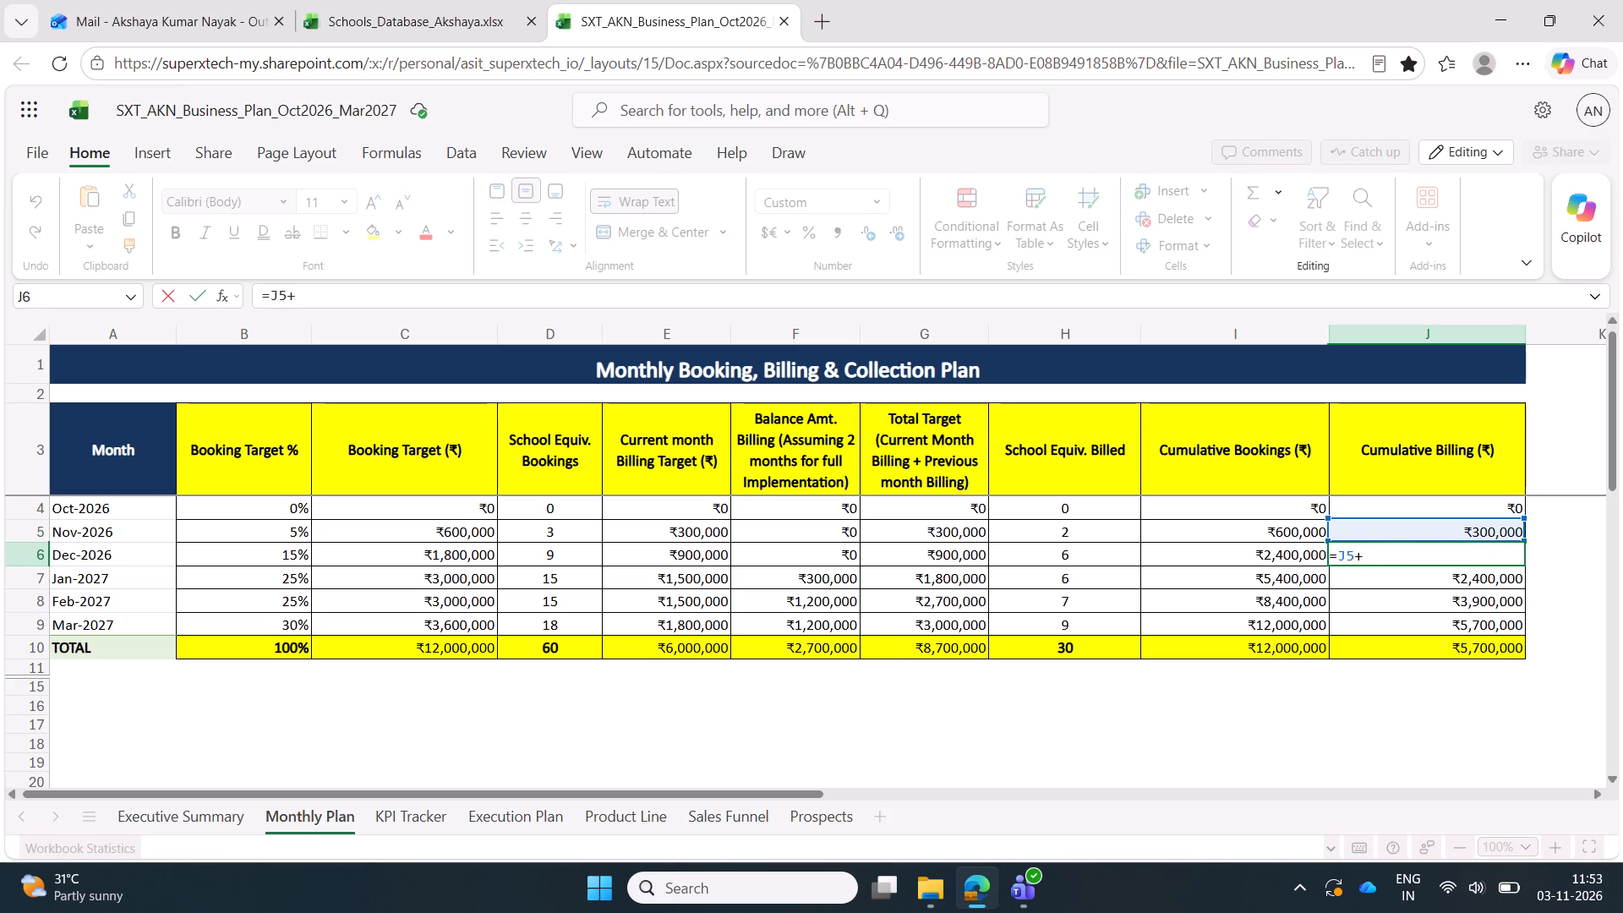
click(975, 556)
key(Return)
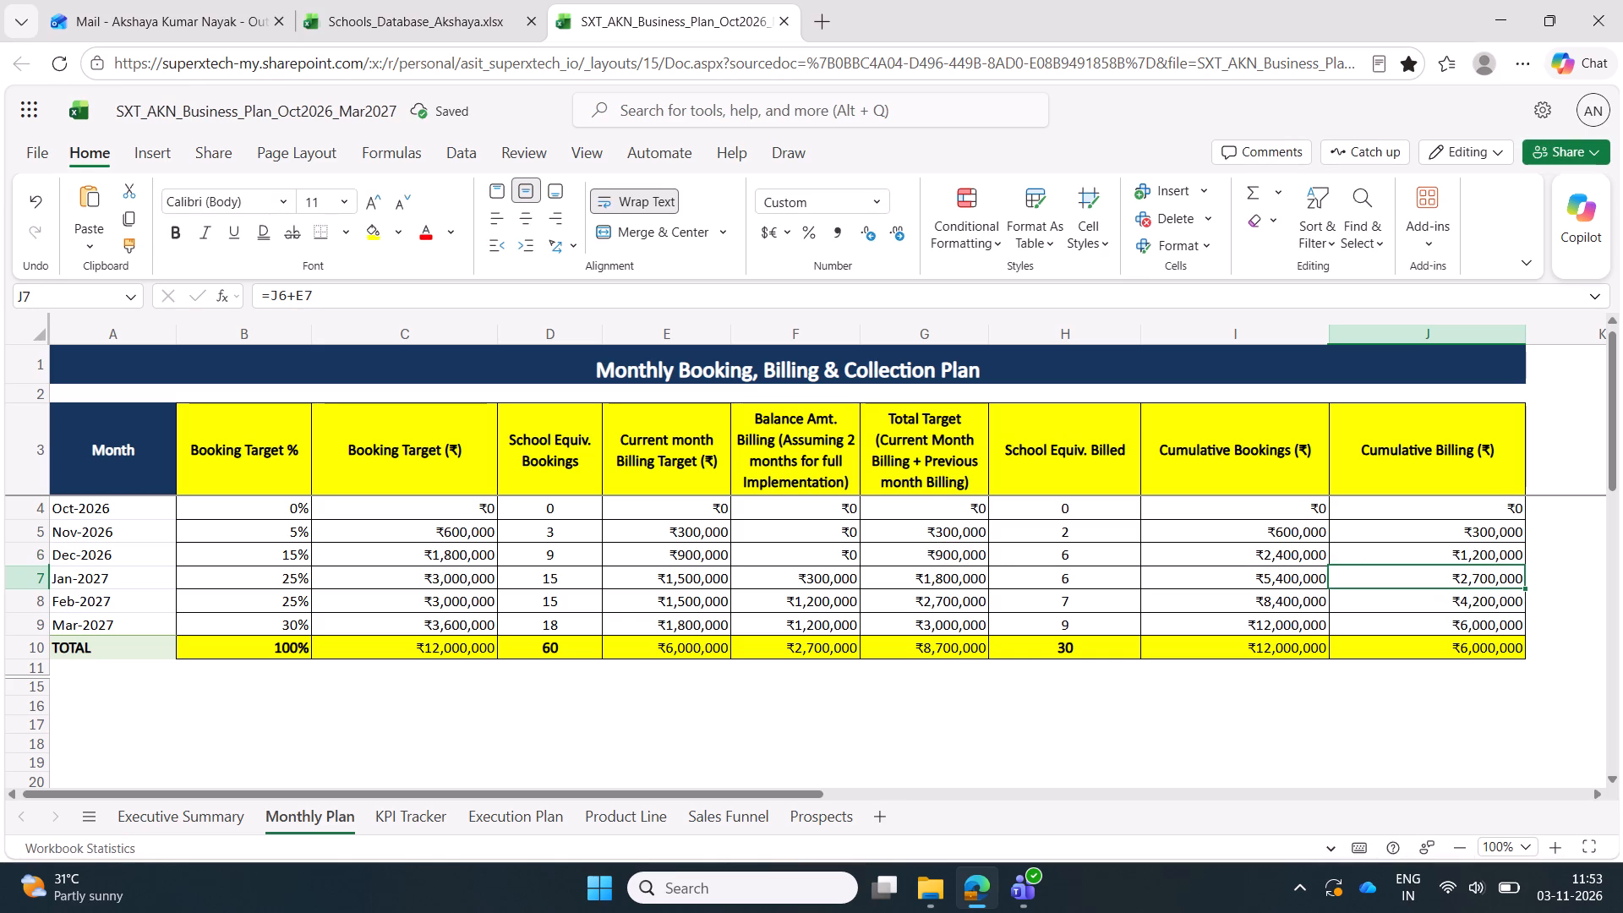
Fill the Dec-2026 Cumulative Billing formula from J6 down through Mar-2027 in J9.
click(1494, 554)
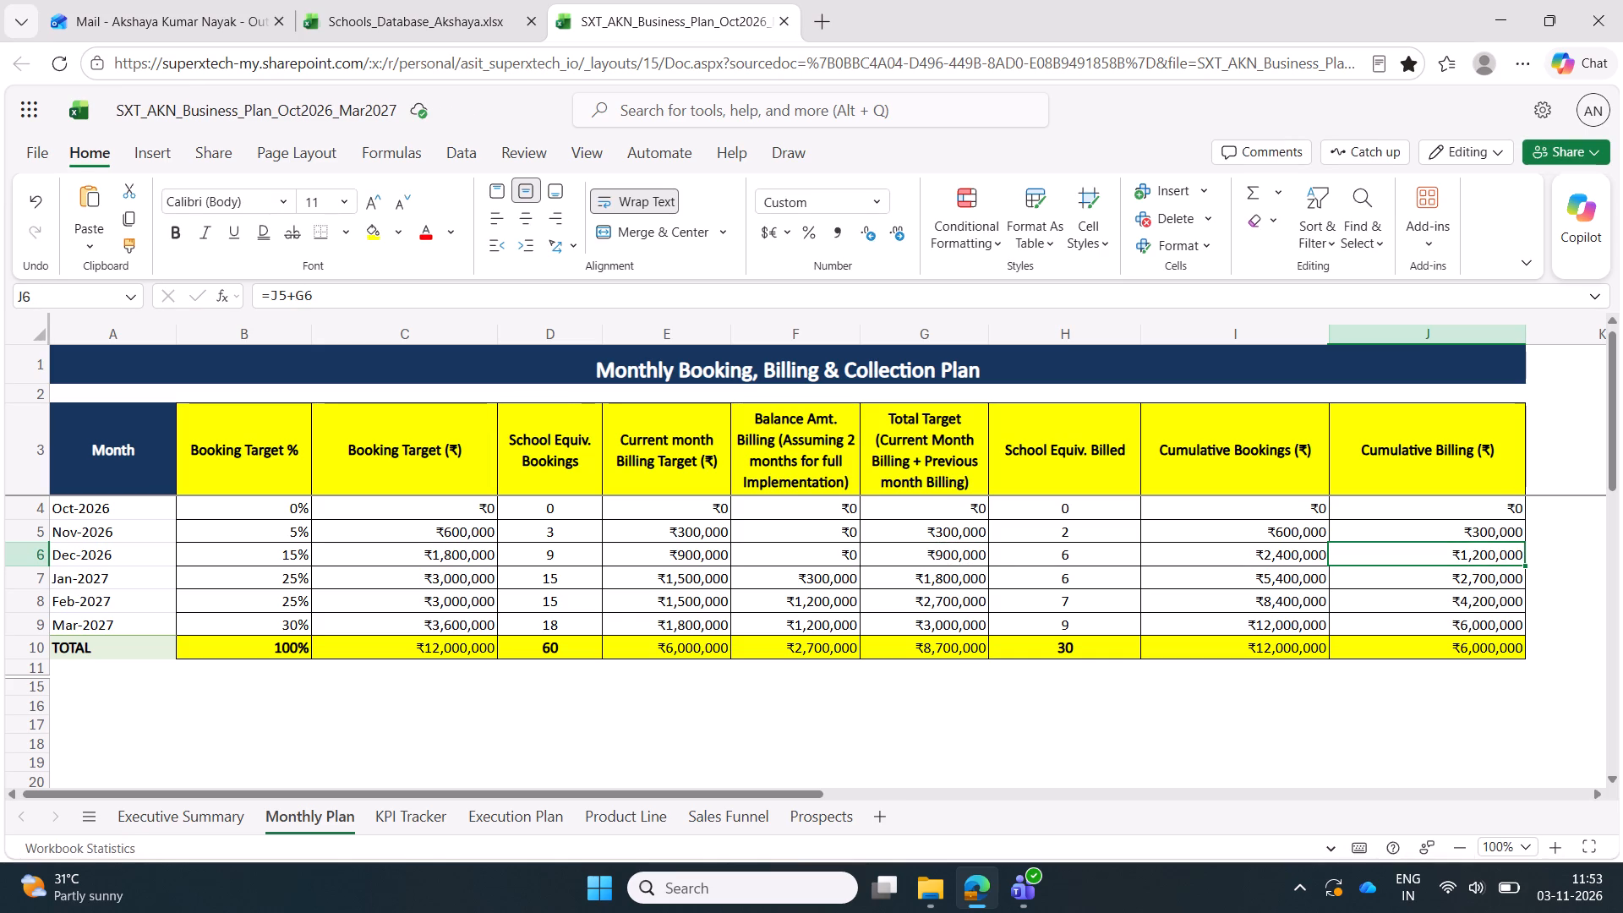
drag(1525, 564, 1526, 626)
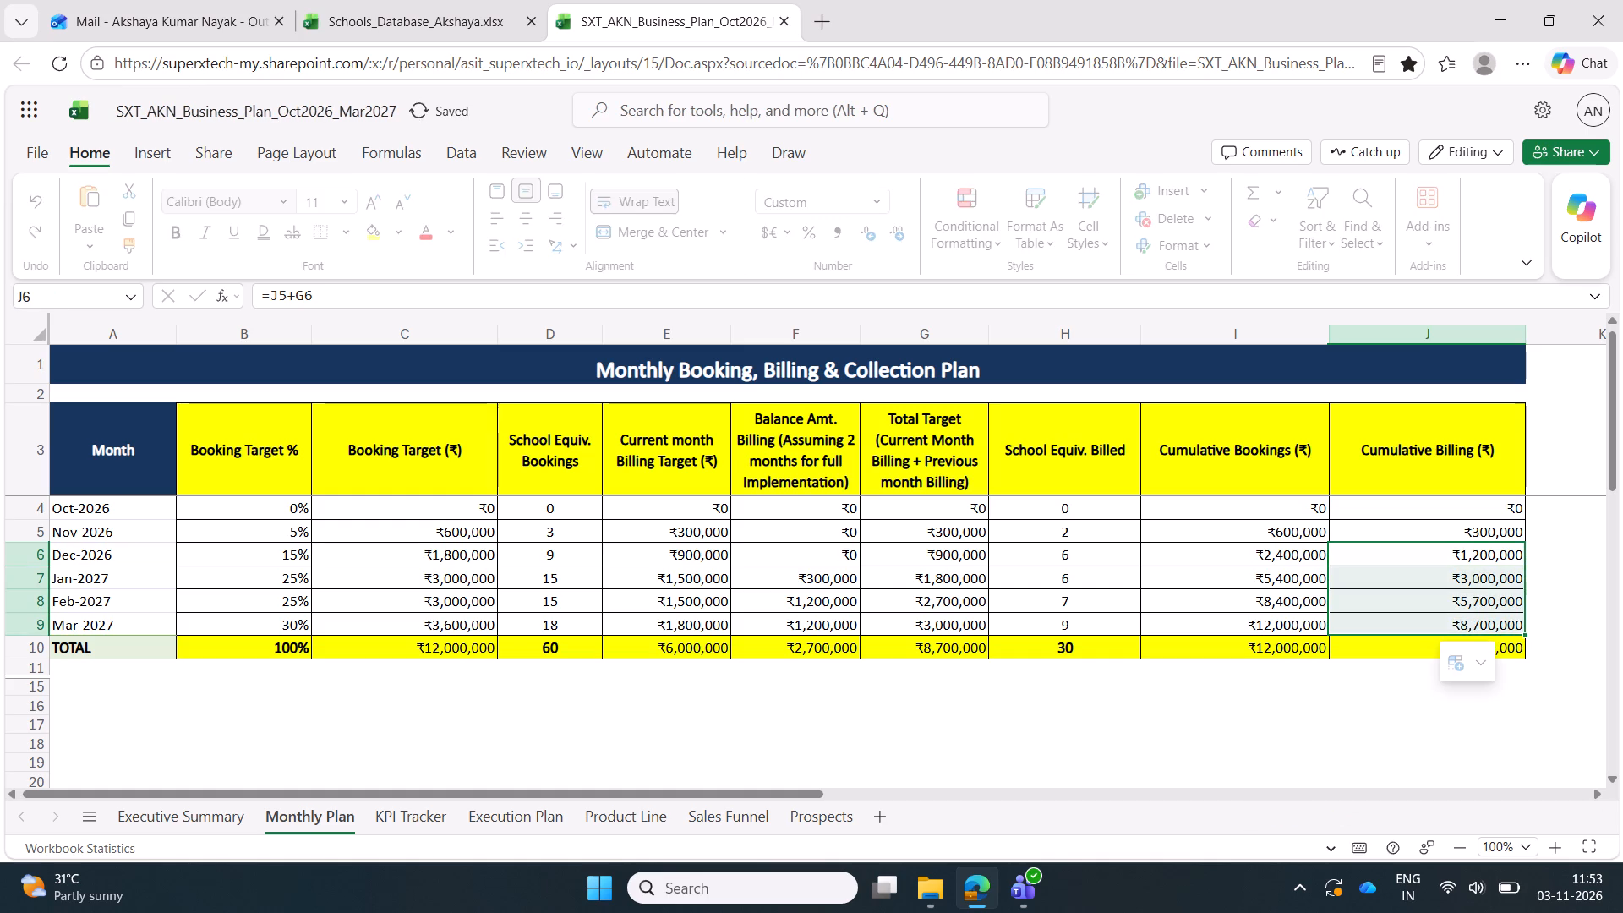
click(1454, 724)
click(1454, 724)
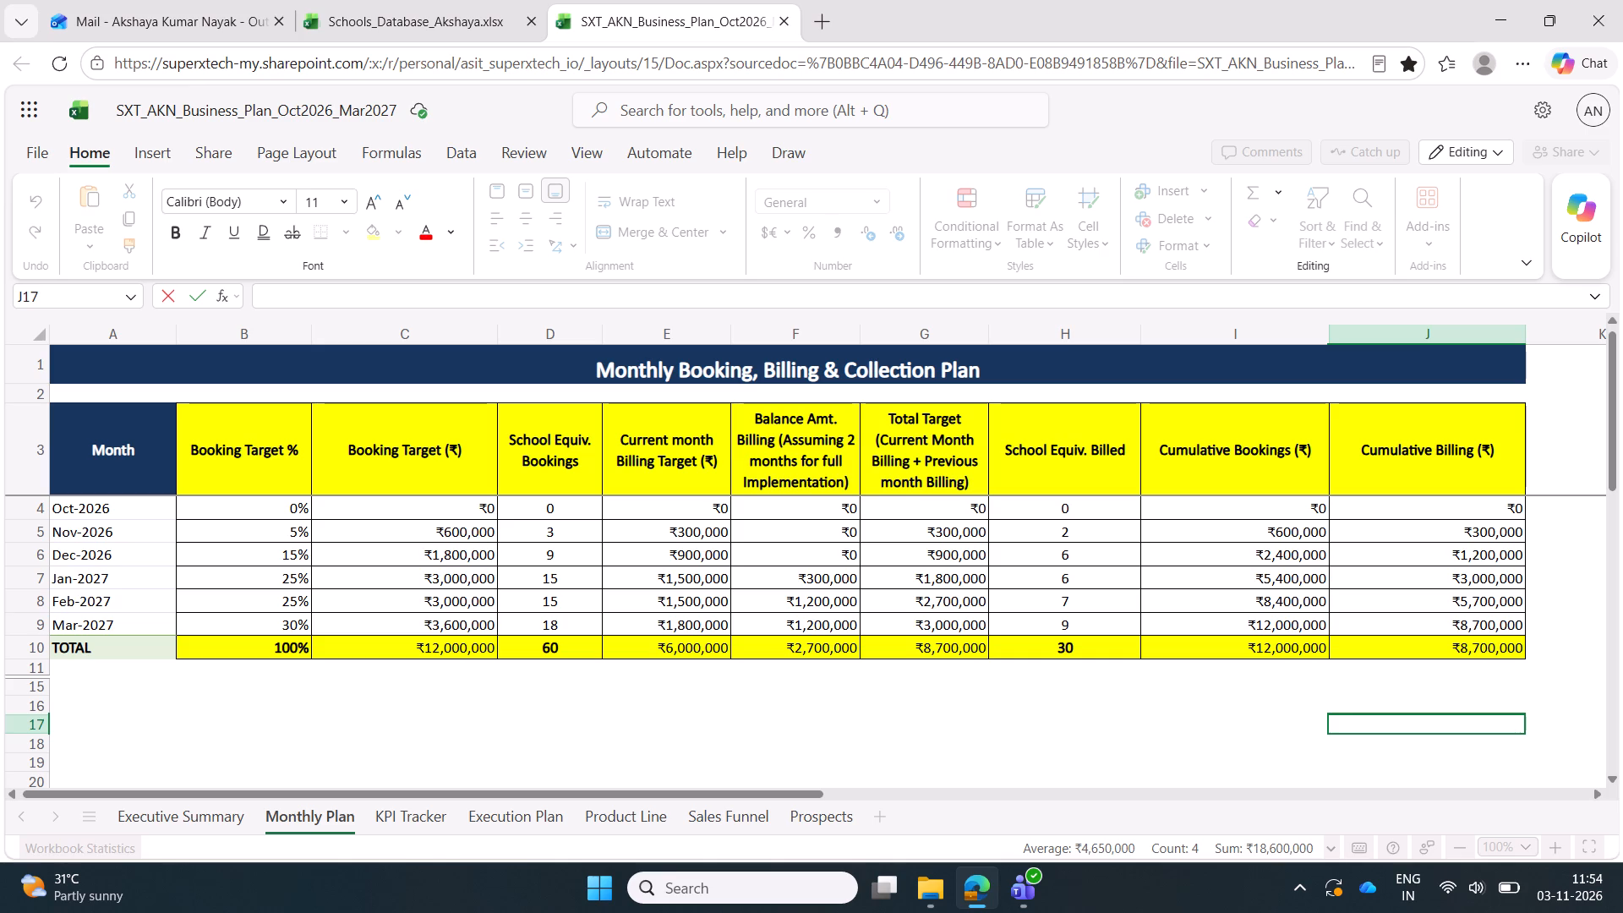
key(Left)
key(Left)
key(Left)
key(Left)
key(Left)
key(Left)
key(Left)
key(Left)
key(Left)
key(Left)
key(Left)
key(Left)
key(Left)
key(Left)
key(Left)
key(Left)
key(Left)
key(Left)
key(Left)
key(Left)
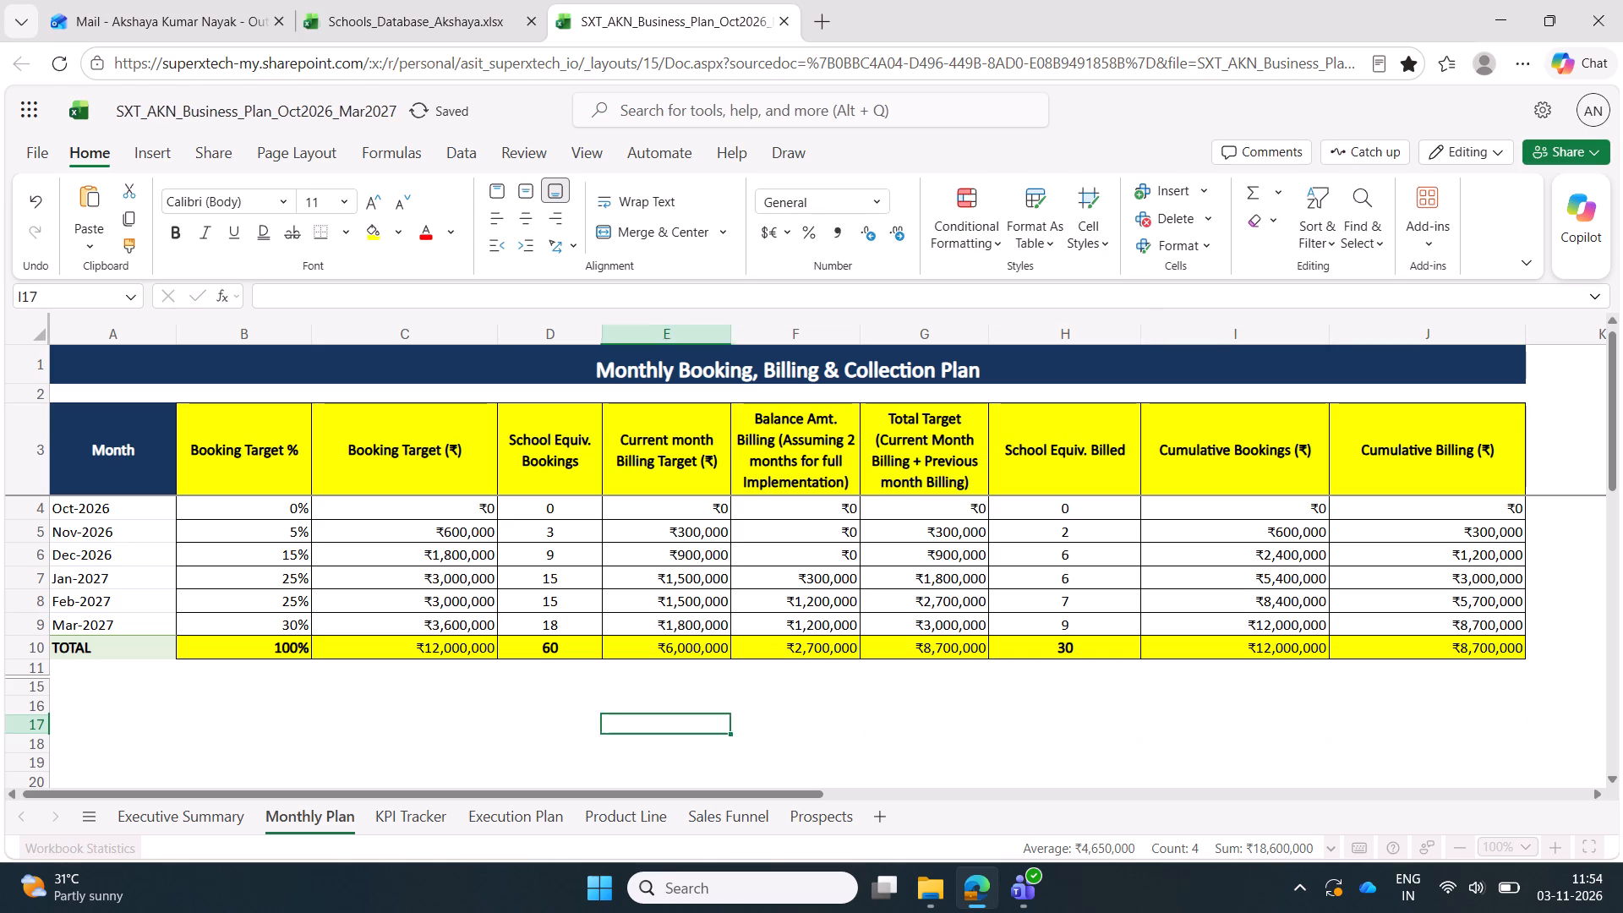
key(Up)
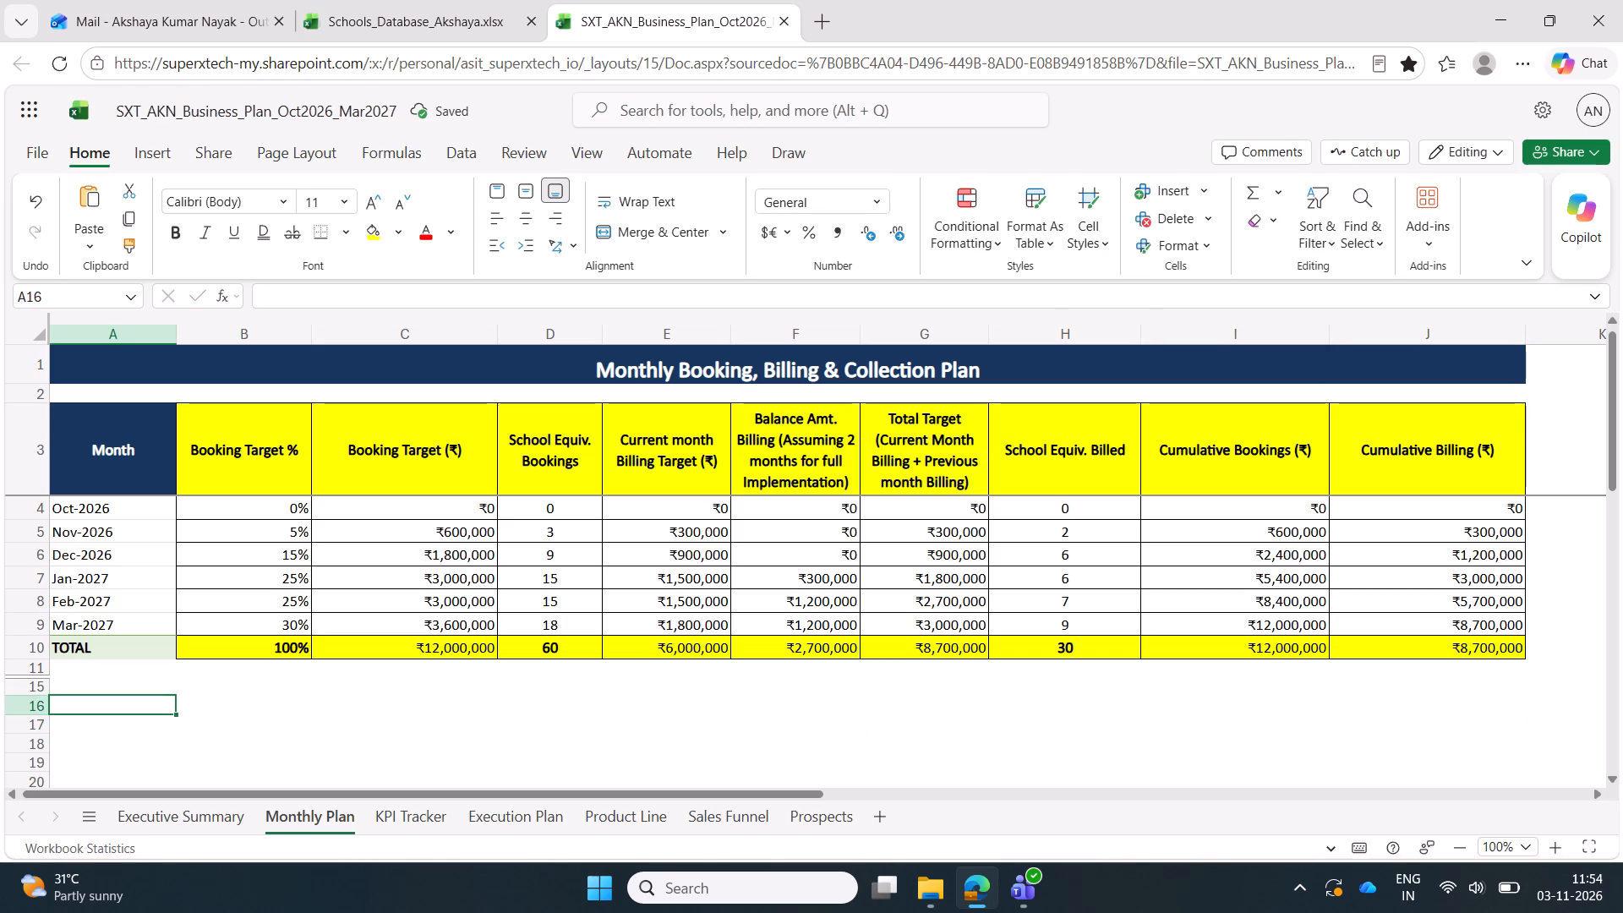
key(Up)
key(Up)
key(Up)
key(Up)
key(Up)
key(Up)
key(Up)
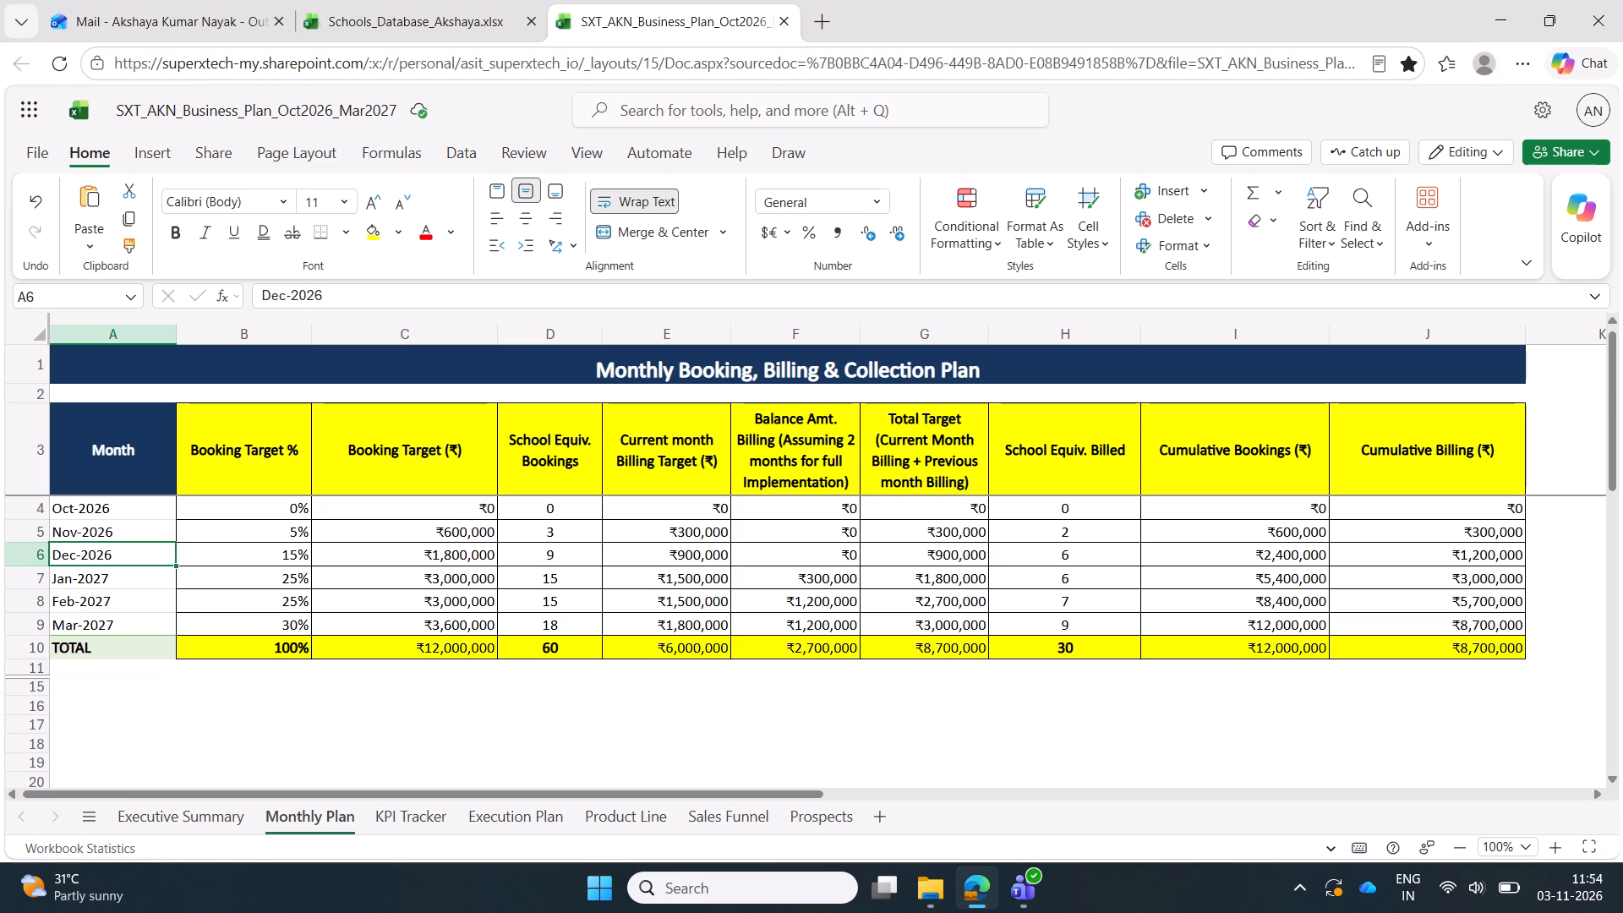